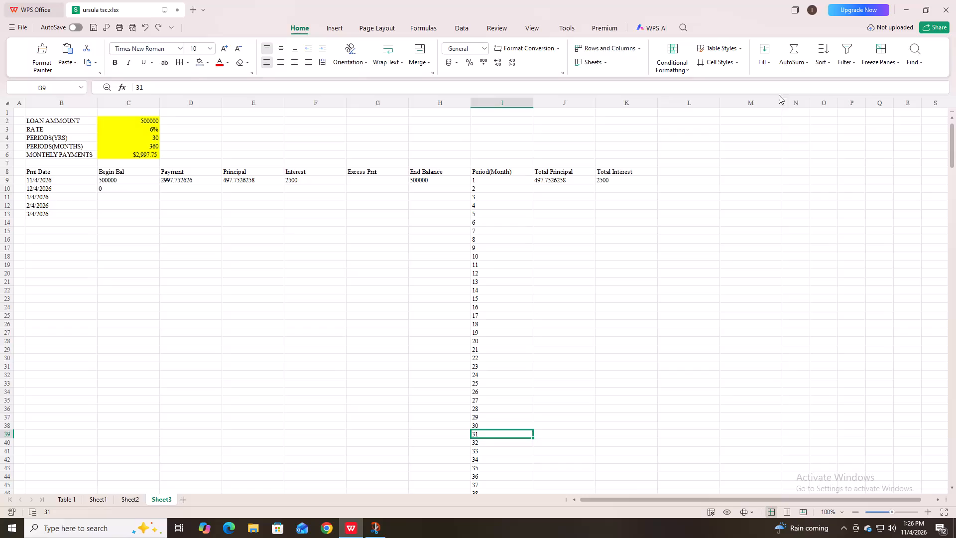
Create a new blank Docs document from the WPS Office home page.
{"action": "left_click", "coordinate": [13, 529]}
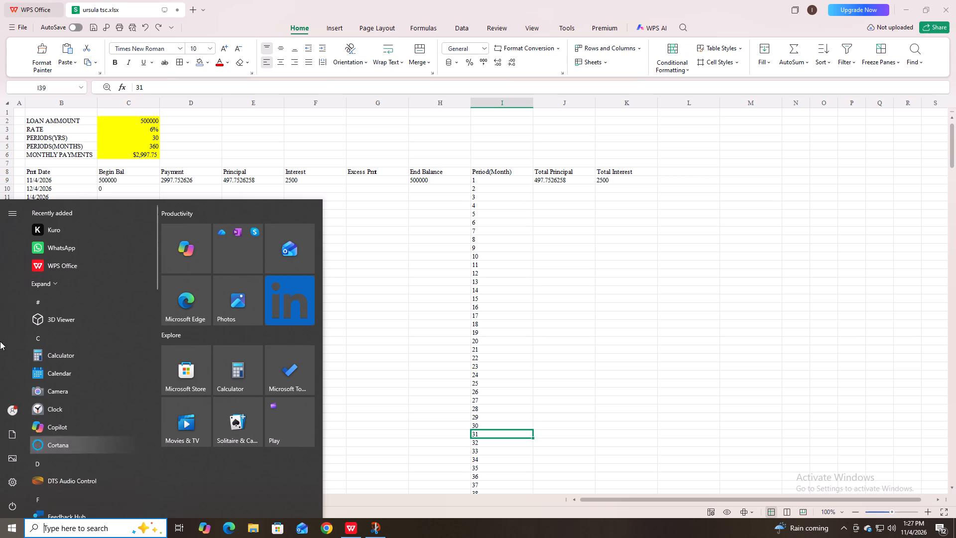
{"action": "left_click", "coordinate": [74, 259]}
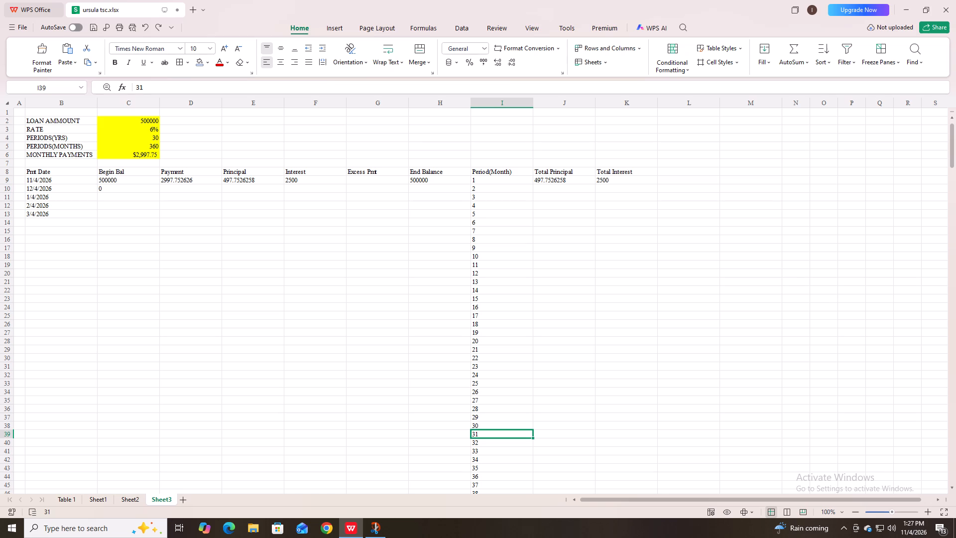
{"action": "left_click", "coordinate": [12, 526]}
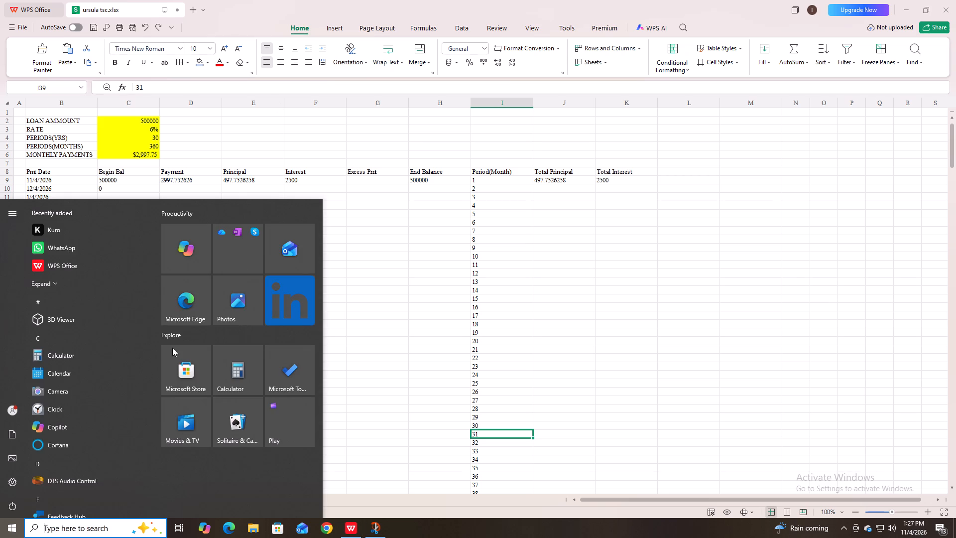
{"action": "left_click", "coordinate": [45, 268]}
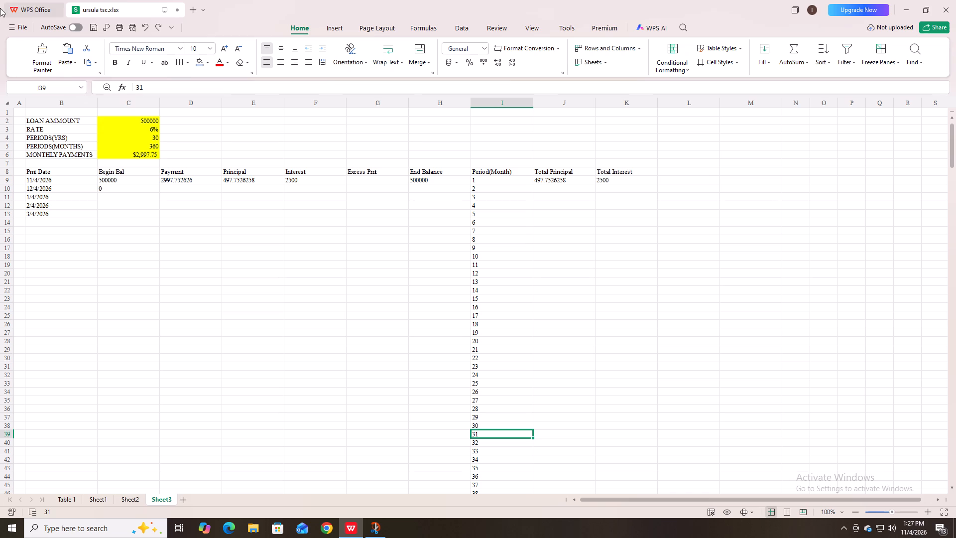
{"action": "left_click", "coordinate": [27, 6]}
{"action": "left_click", "coordinate": [45, 13]}
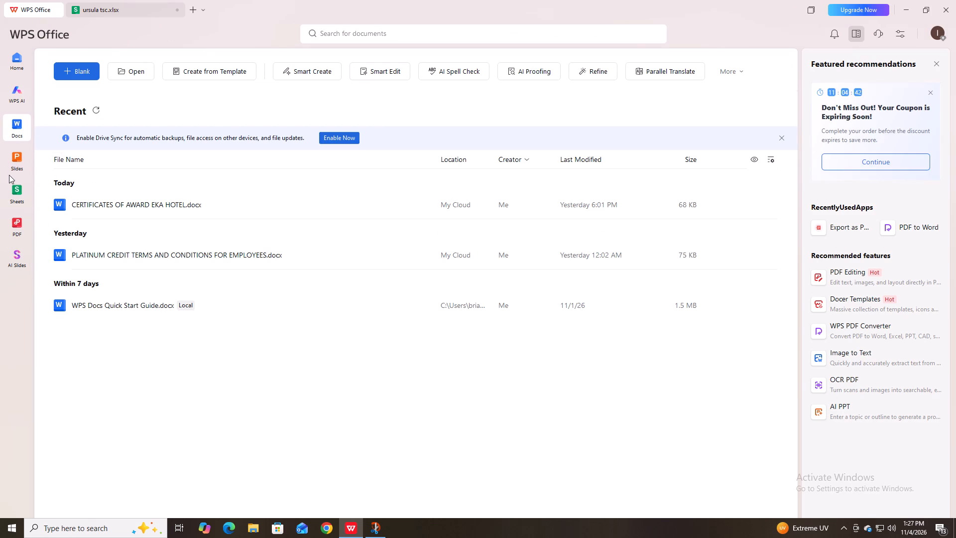
{"action": "left_click", "coordinate": [19, 128]}
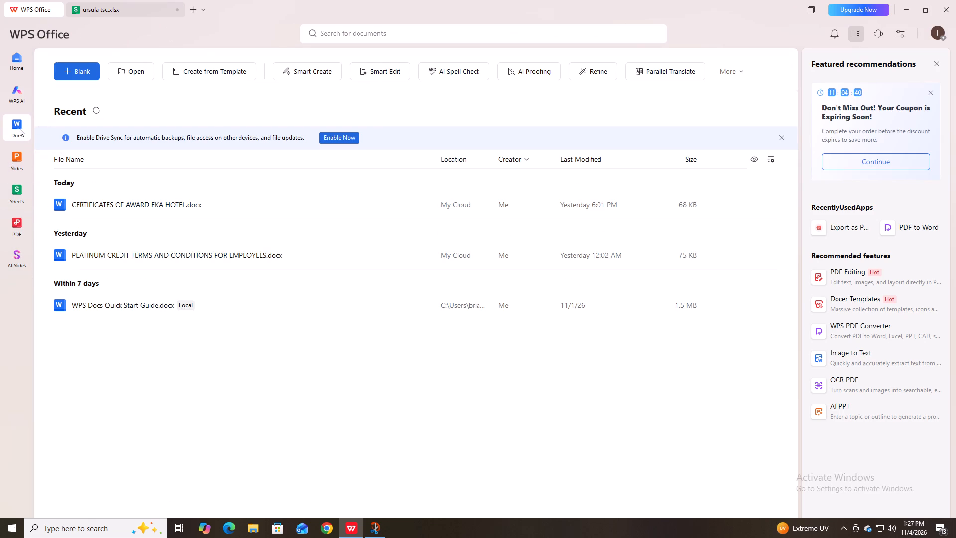
{"action": "double_click", "coordinate": [19, 128]}
{"action": "left_click", "coordinate": [70, 70]}
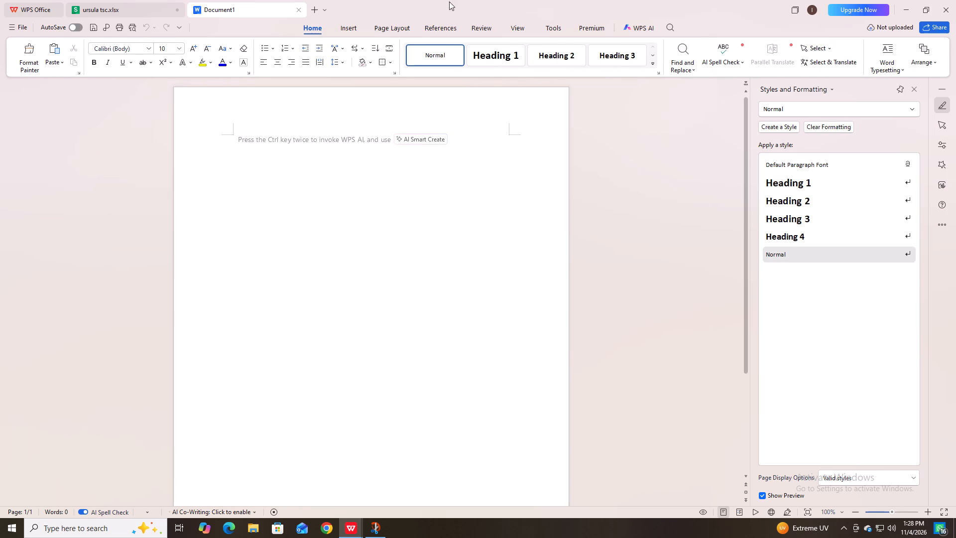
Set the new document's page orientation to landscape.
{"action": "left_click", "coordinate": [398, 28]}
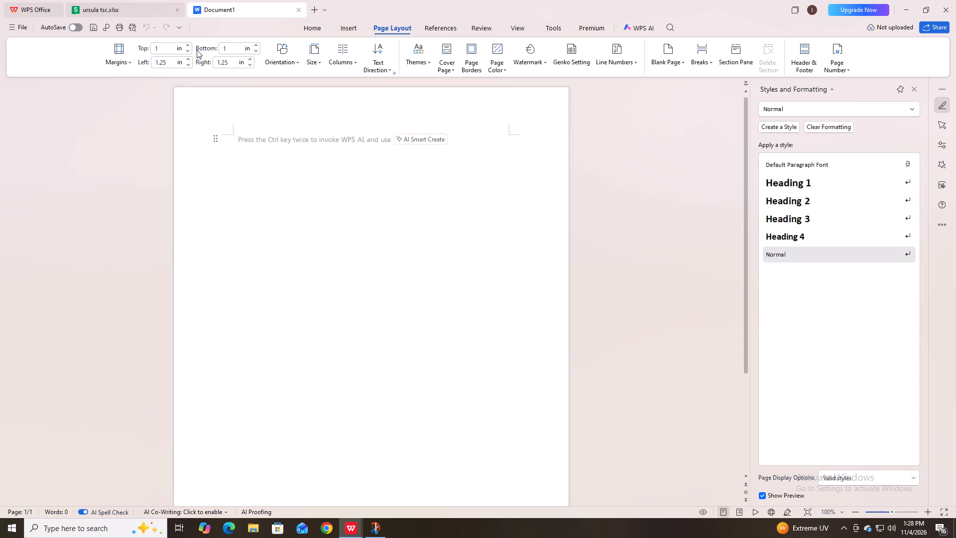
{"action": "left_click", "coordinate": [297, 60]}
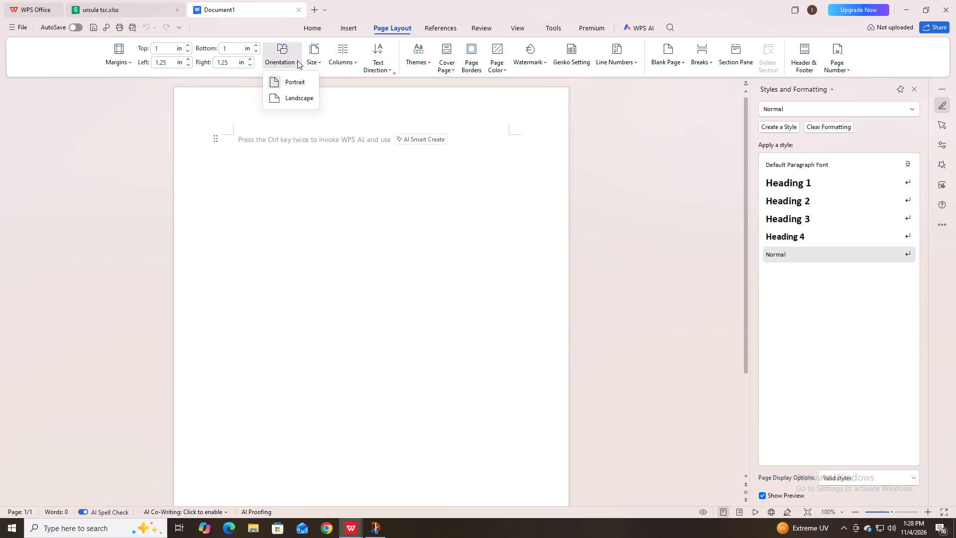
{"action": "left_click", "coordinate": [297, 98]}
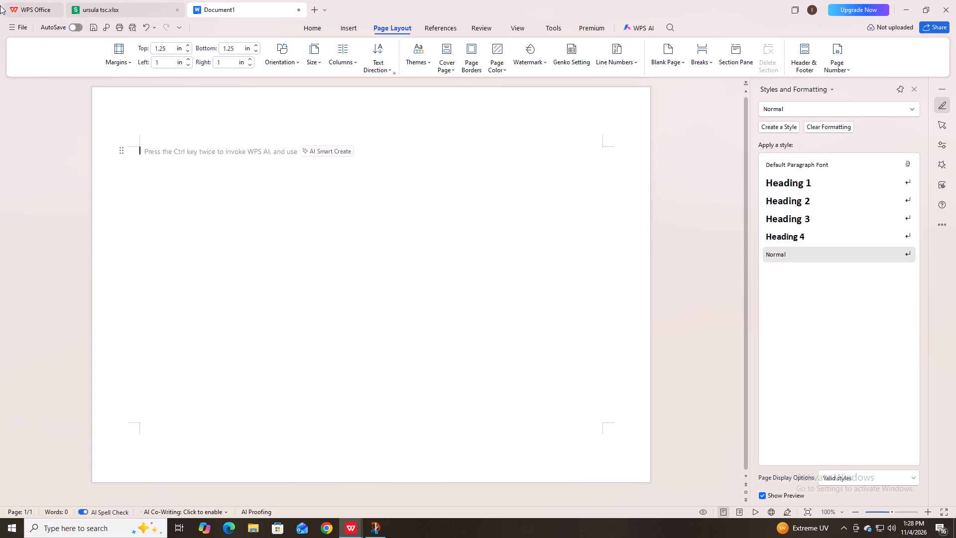
Open the font color choices for the text at the start of the blank landscape document.
{"action": "left_click", "coordinate": [343, 31]}
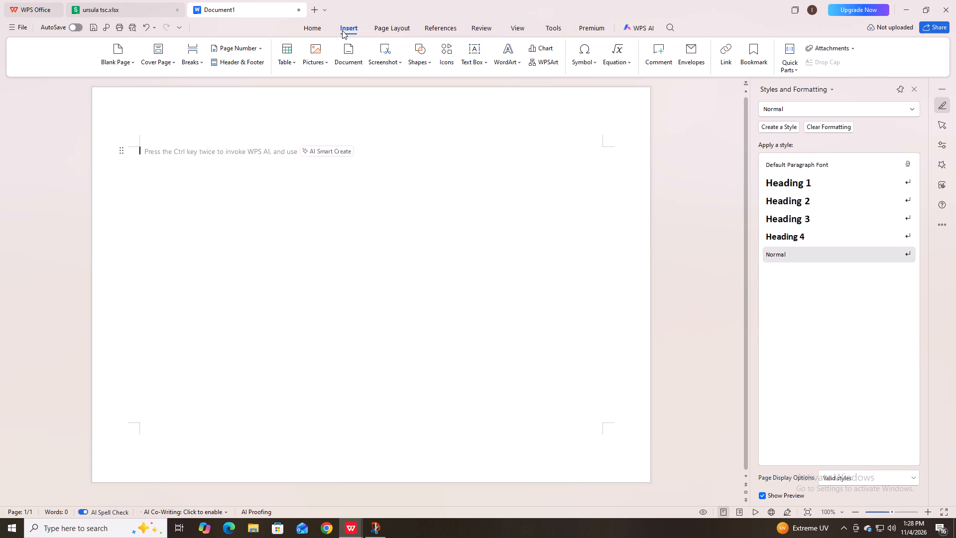
{"action": "left_click", "coordinate": [311, 31]}
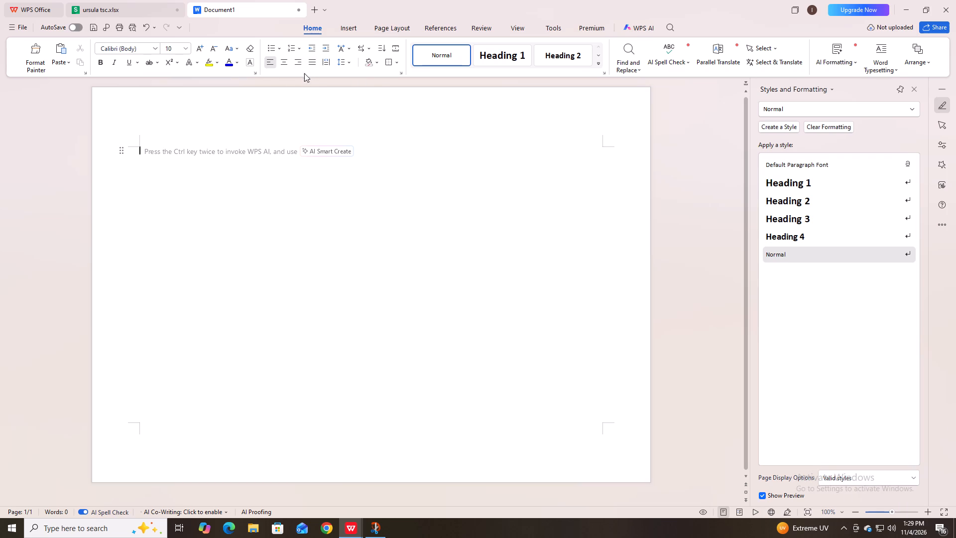
{"action": "left_click", "coordinate": [239, 62]}
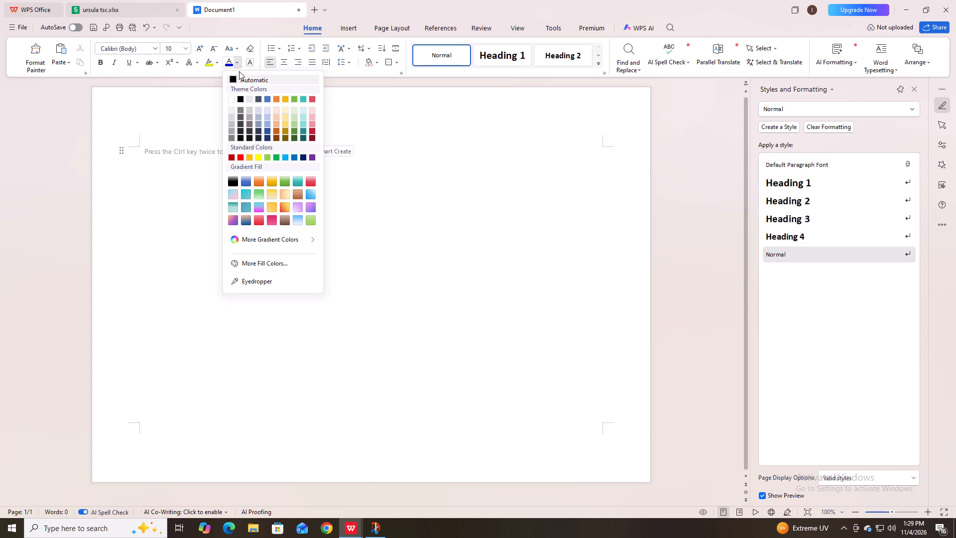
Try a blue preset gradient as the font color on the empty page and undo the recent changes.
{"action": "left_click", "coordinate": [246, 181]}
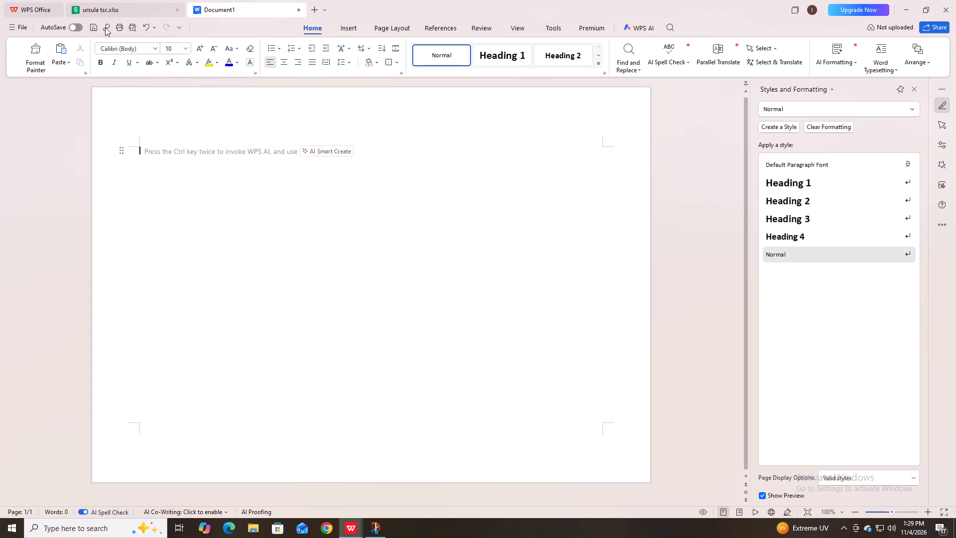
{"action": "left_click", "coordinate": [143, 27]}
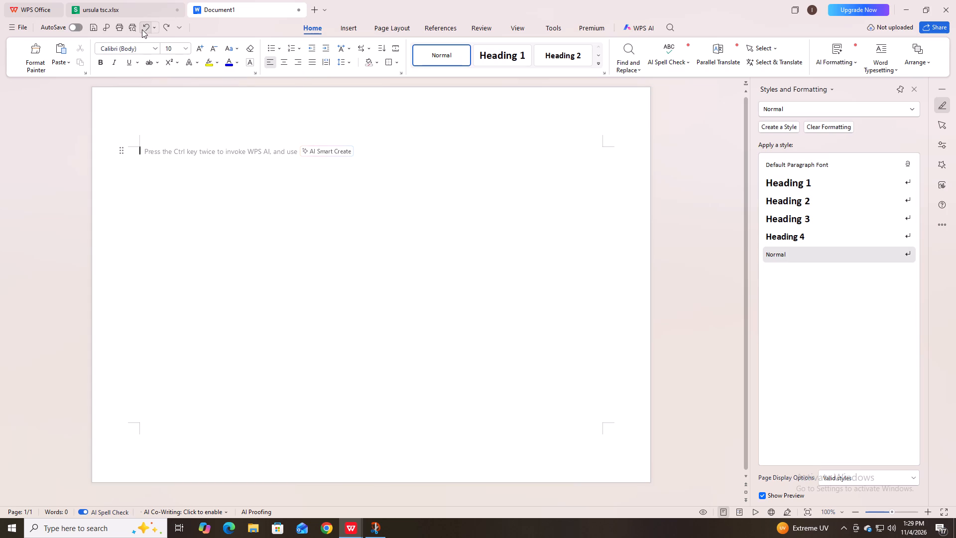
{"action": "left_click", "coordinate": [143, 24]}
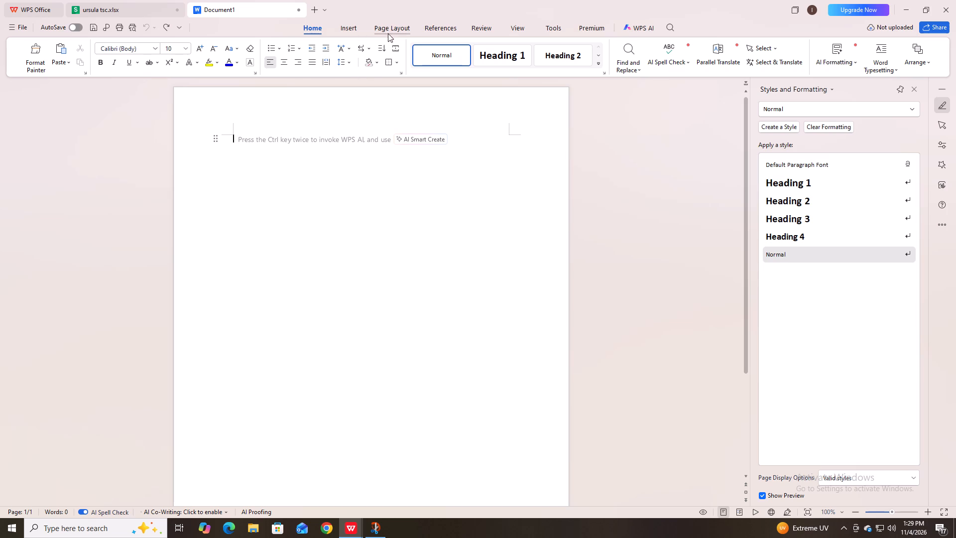
Set the page orientation to landscape.
{"action": "left_click", "coordinate": [402, 25]}
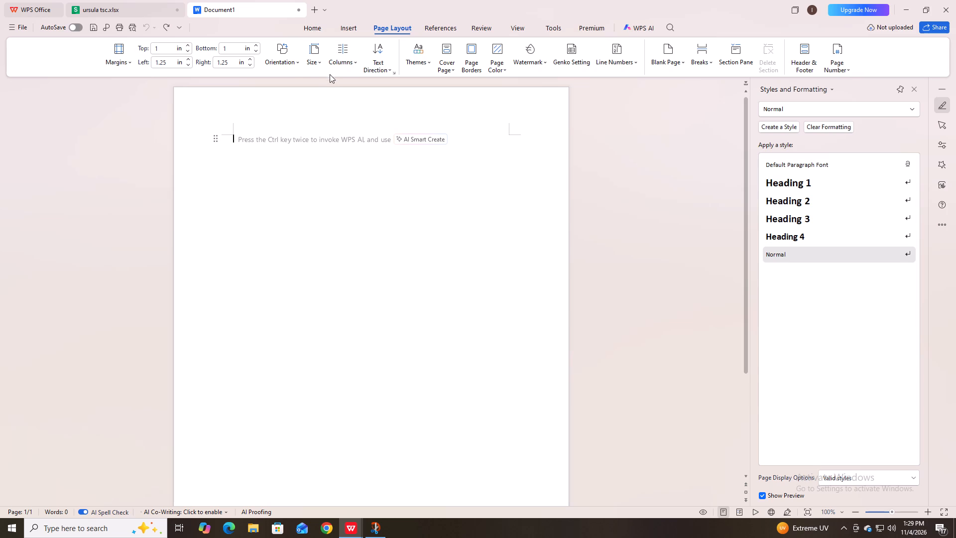
{"action": "left_click", "coordinate": [296, 62]}
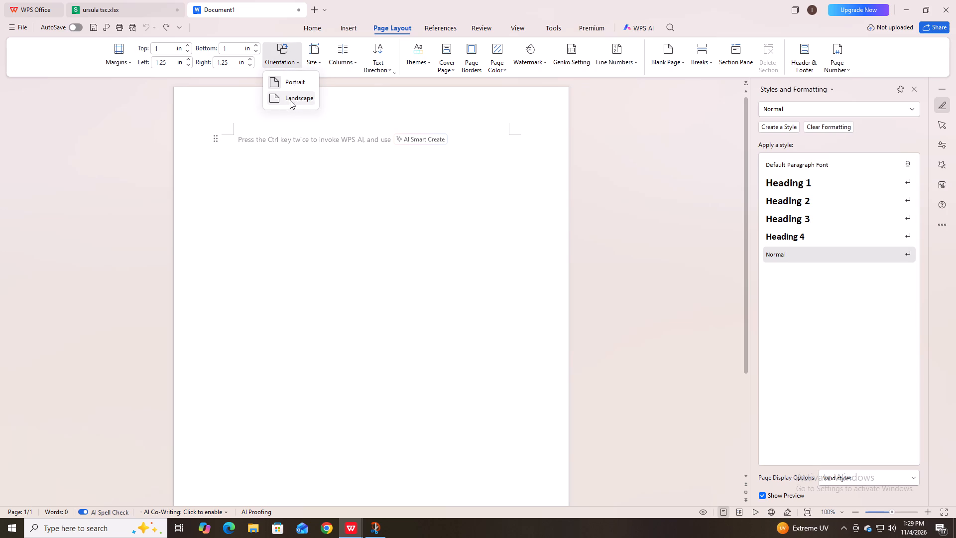
{"action": "left_click", "coordinate": [292, 100]}
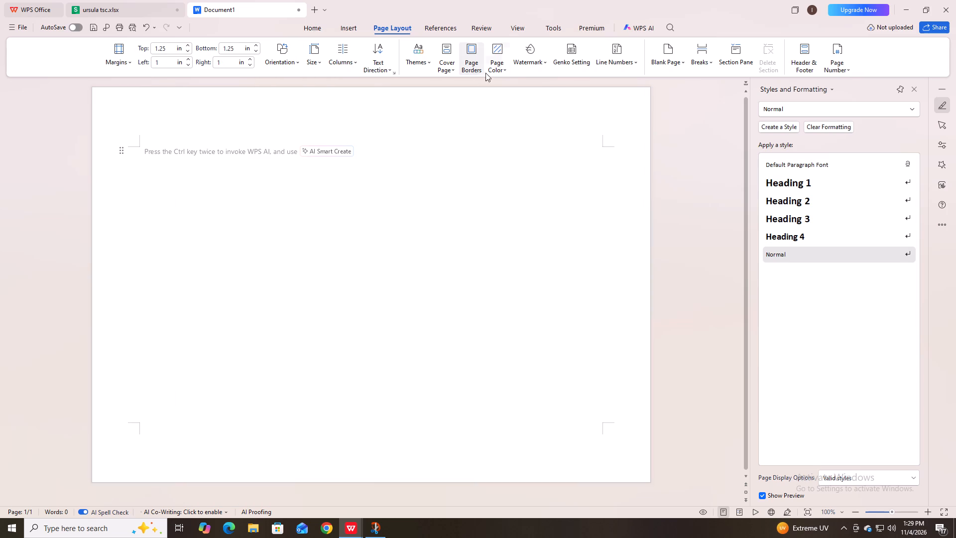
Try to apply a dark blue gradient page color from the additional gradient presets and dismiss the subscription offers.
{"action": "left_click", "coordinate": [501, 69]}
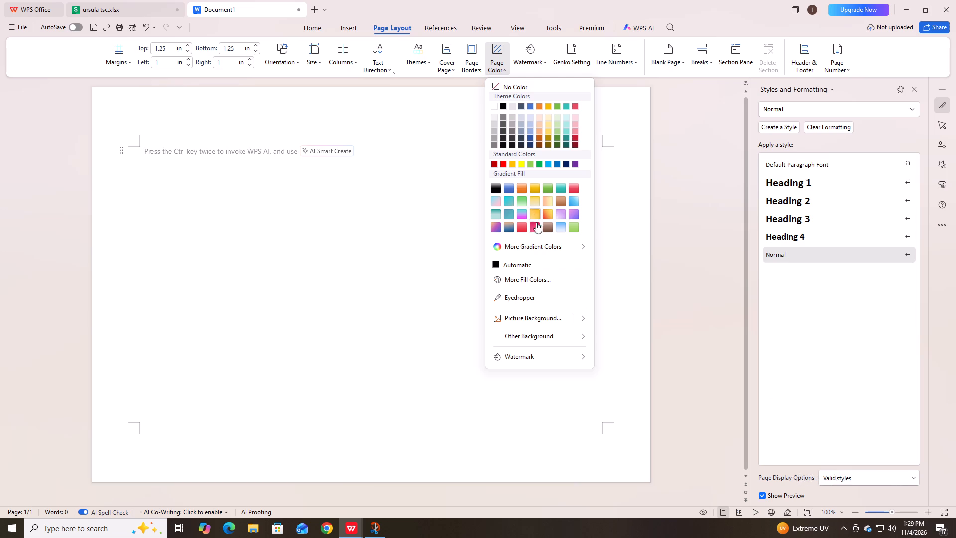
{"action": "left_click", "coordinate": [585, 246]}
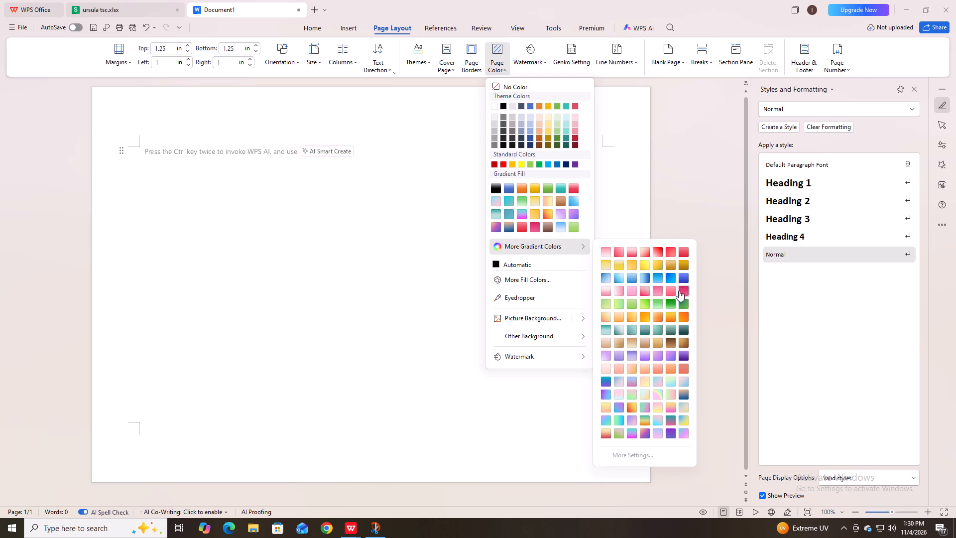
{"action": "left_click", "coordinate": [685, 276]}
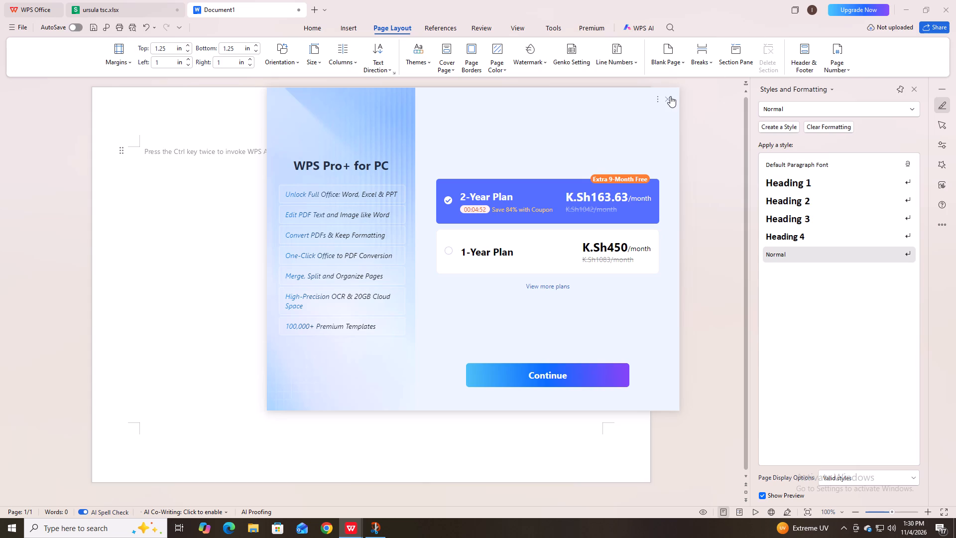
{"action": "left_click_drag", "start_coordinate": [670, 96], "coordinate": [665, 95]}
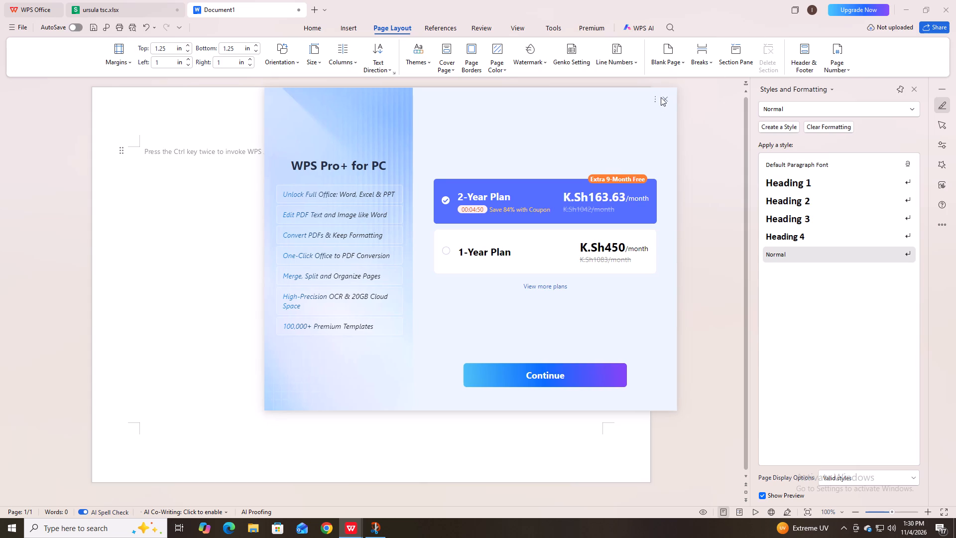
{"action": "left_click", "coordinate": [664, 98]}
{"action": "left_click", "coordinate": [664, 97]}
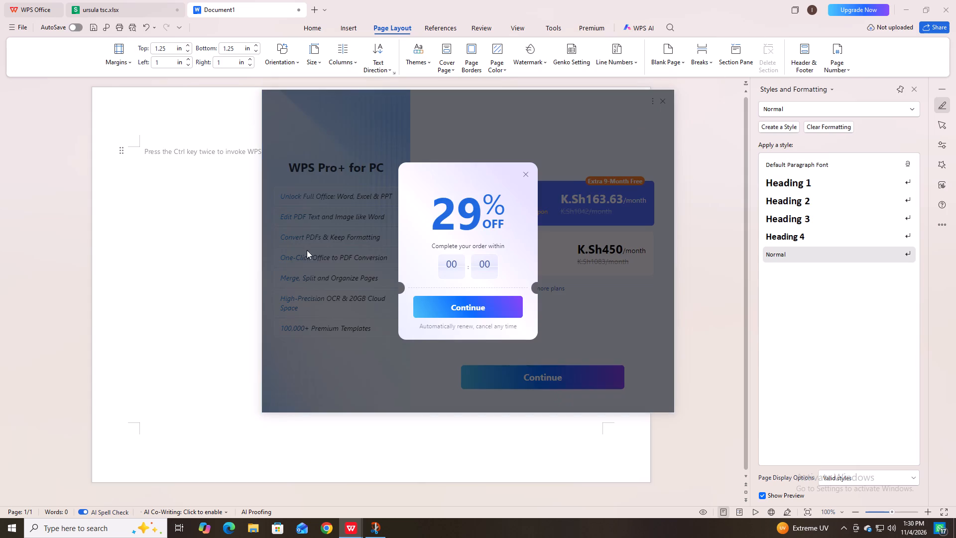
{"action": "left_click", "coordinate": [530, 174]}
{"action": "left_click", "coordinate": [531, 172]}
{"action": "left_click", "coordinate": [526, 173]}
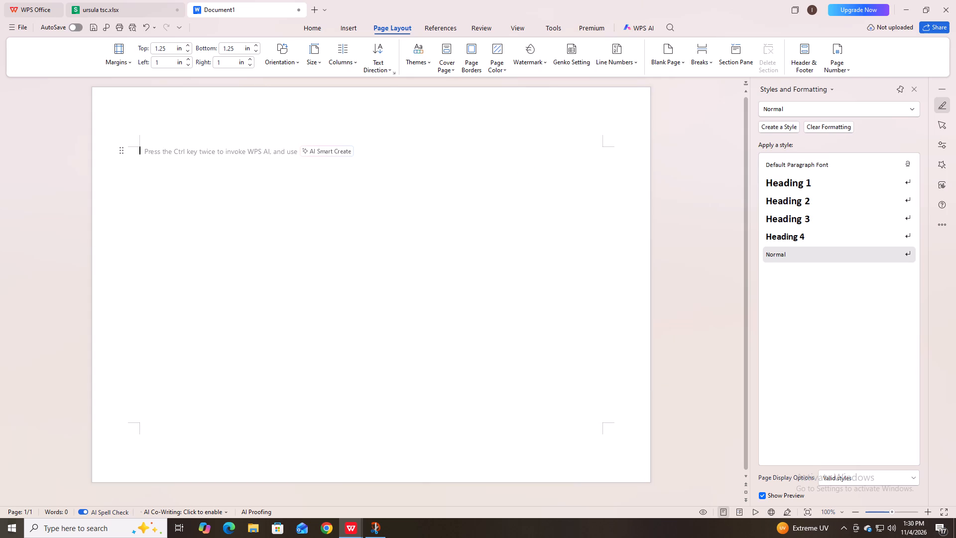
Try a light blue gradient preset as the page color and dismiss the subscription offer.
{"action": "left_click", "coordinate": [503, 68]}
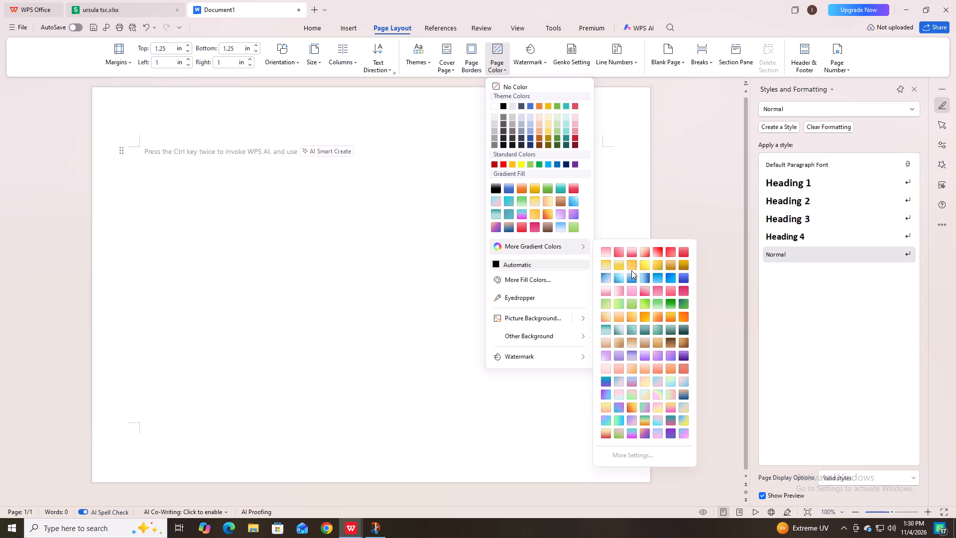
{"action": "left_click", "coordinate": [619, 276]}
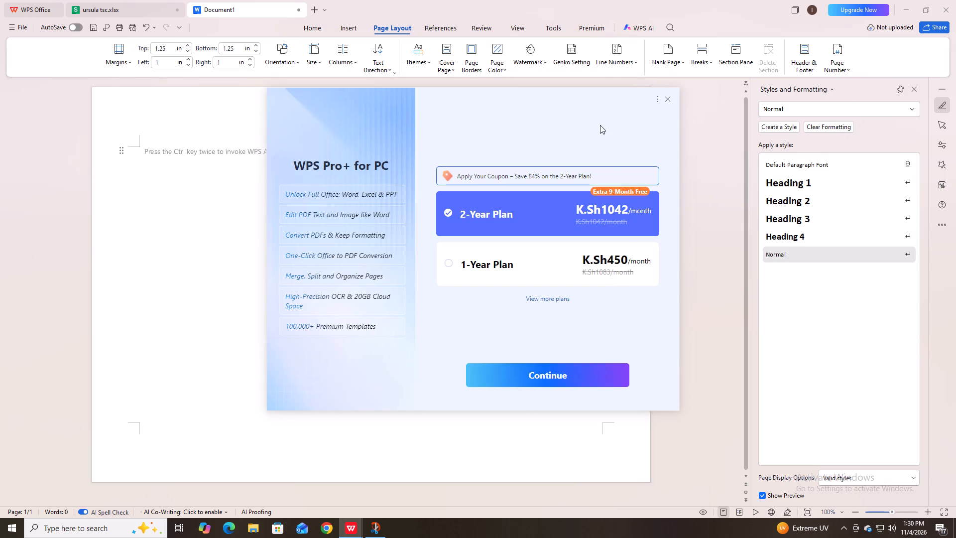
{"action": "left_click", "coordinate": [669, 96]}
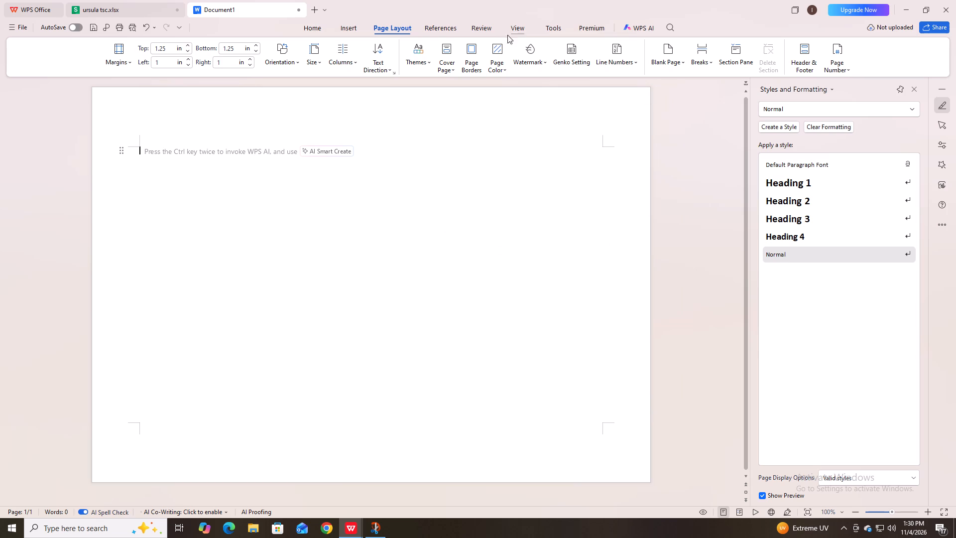
Set the page color to the solid darker blue shade from the theme colors.
{"action": "left_click", "coordinate": [504, 69]}
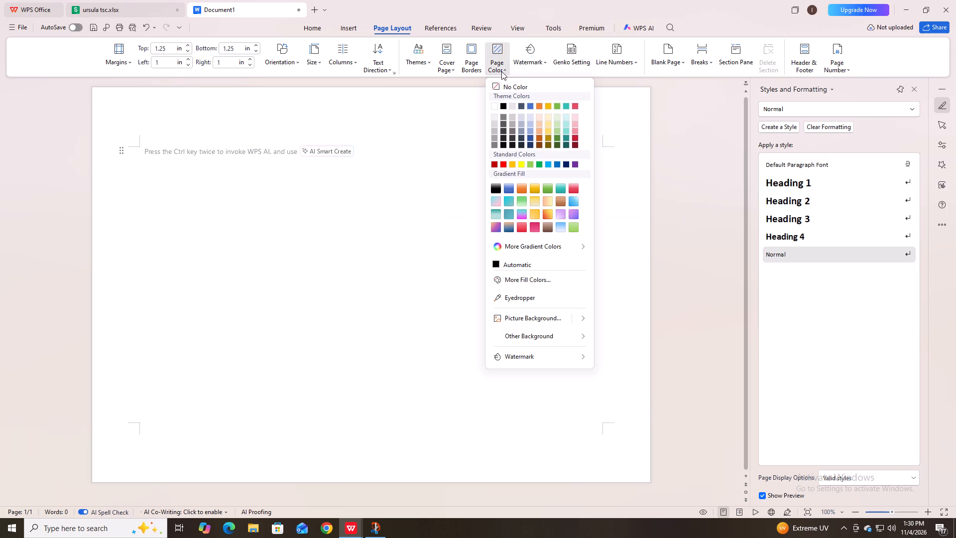
{"action": "left_click", "coordinate": [529, 137]}
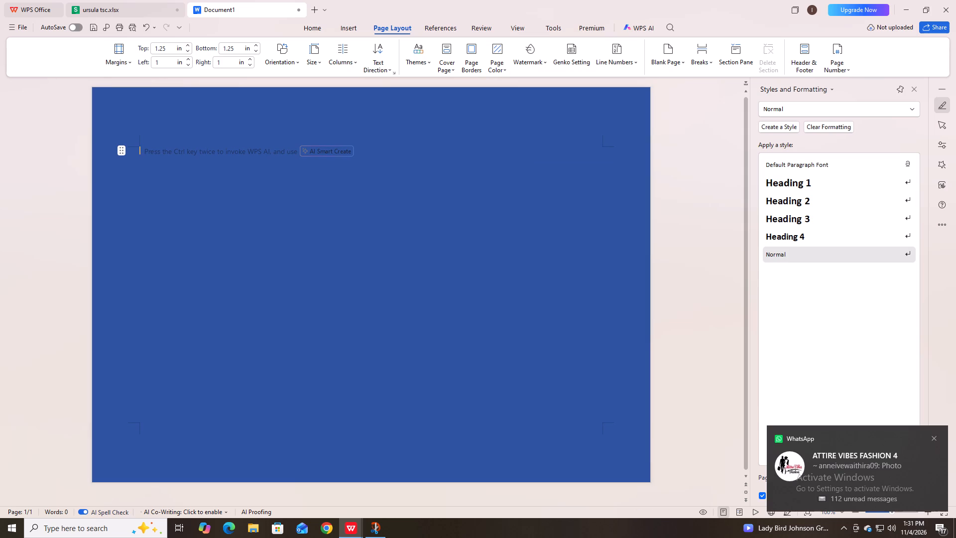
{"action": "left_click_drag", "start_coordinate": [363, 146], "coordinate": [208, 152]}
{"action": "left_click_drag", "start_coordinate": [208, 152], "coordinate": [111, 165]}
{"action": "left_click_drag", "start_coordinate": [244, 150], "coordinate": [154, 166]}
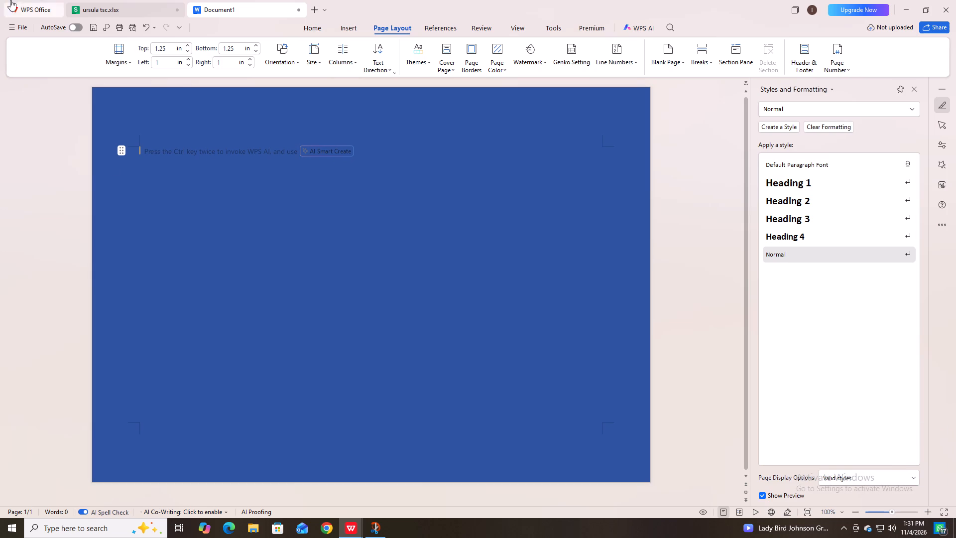
Start inserting a plain rectangle shape on the blue page.
{"action": "left_click", "coordinate": [355, 28]}
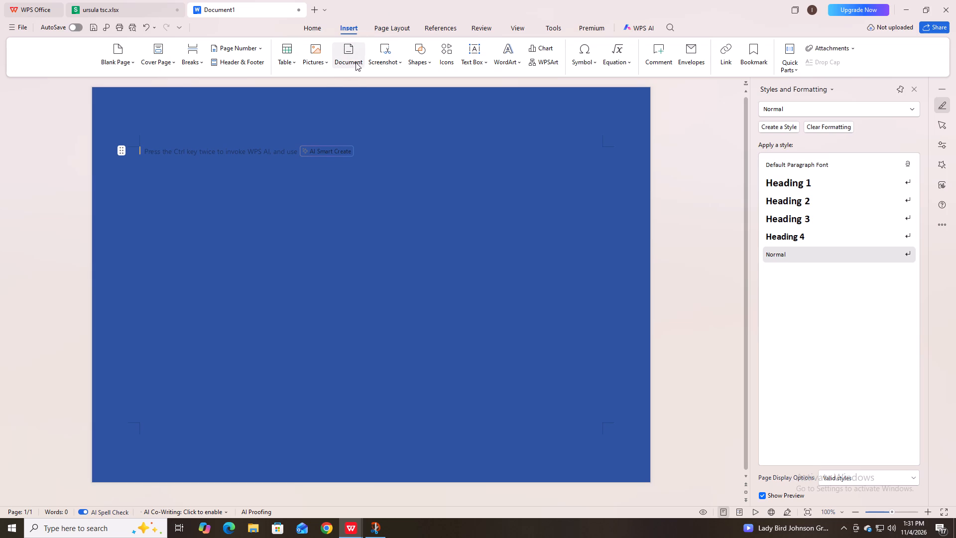
{"action": "left_click", "coordinate": [431, 60]}
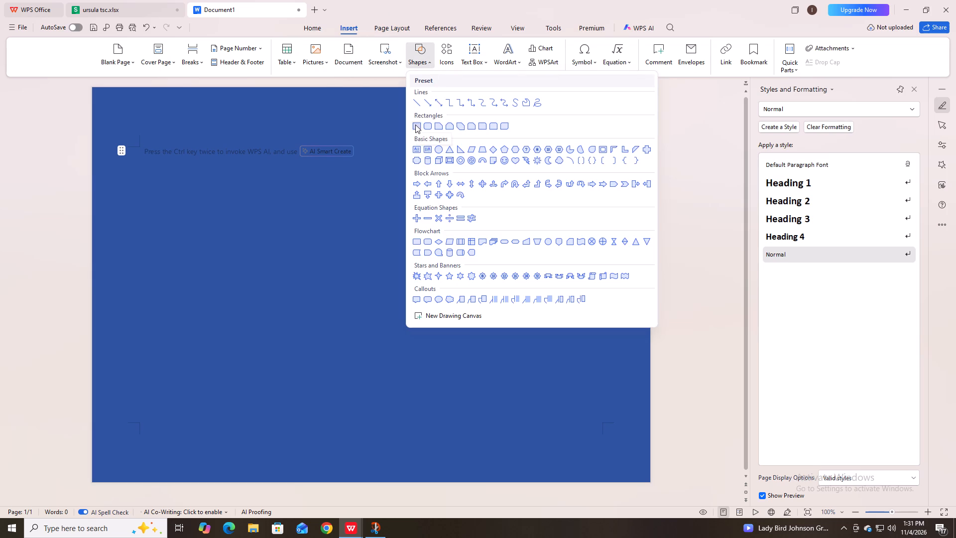
{"action": "left_click", "coordinate": [415, 125]}
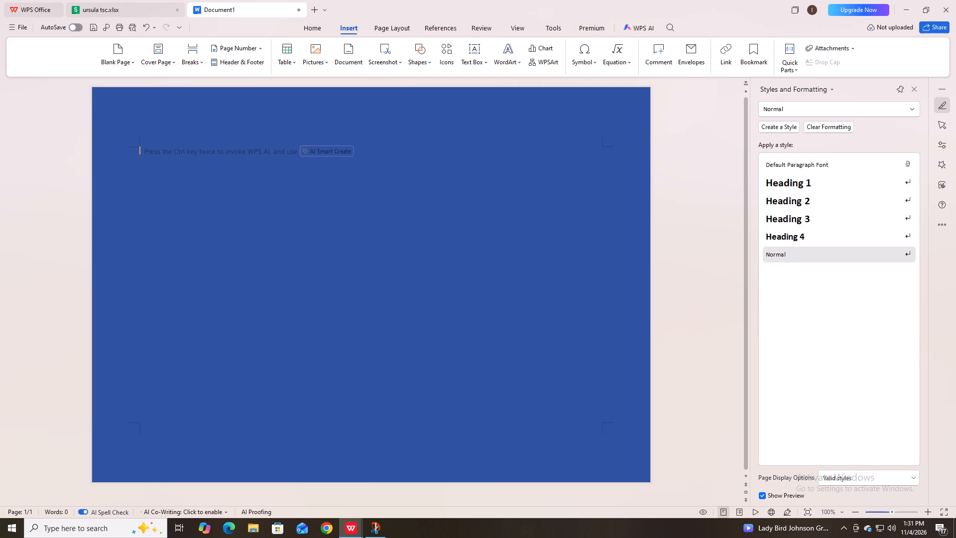
Draw a rectangle about 10.9 in wide and 7.6 in high over the page, leaving a narrow blue margin all around.
{"action": "left_click_drag", "start_coordinate": [110, 107], "coordinate": [647, 315]}
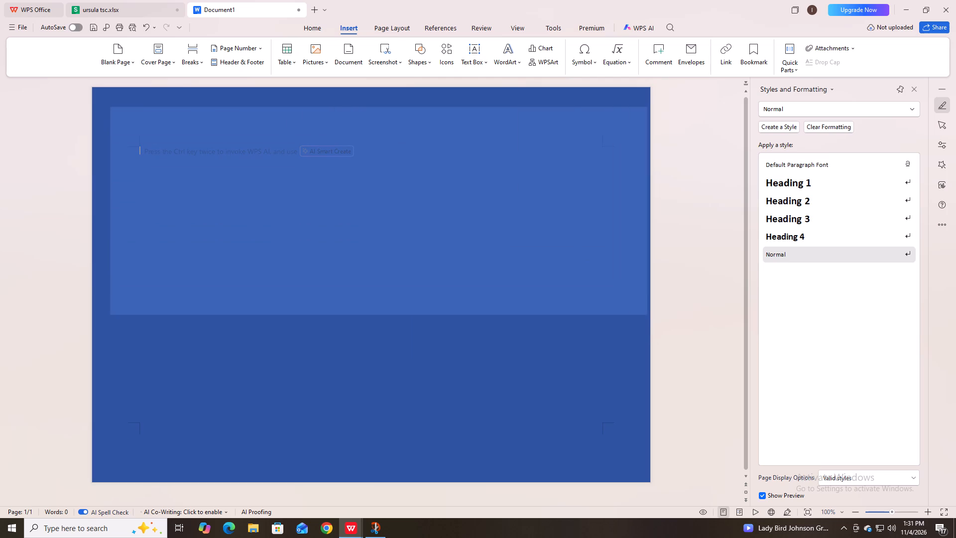
{"action": "left_click_drag", "start_coordinate": [647, 315], "coordinate": [638, 442]}
{"action": "left_click_drag", "start_coordinate": [638, 442], "coordinate": [640, 456]}
{"action": "left_click_drag", "start_coordinate": [640, 456], "coordinate": [624, 463]}
{"action": "left_click_drag", "start_coordinate": [624, 463], "coordinate": [627, 467]}
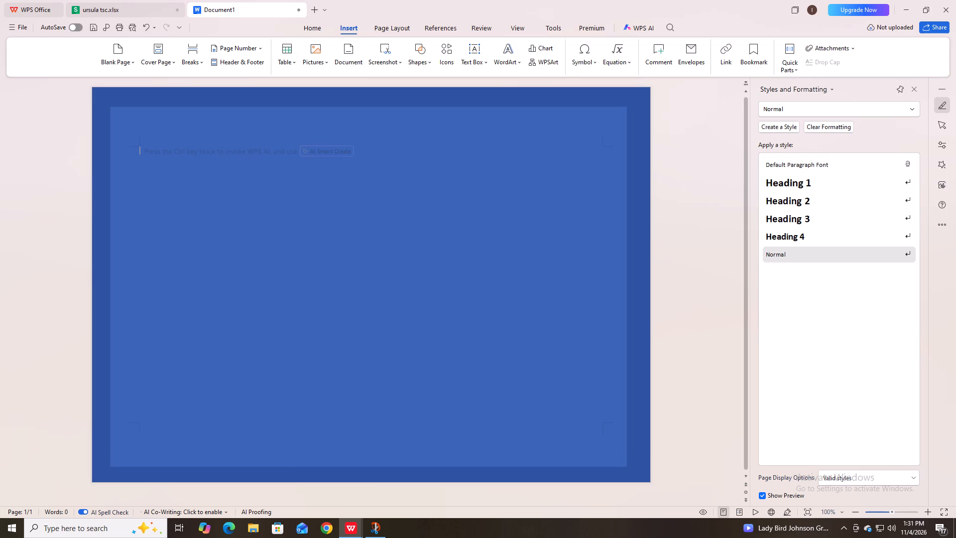
{"action": "left_click_drag", "start_coordinate": [627, 467], "coordinate": [632, 470]}
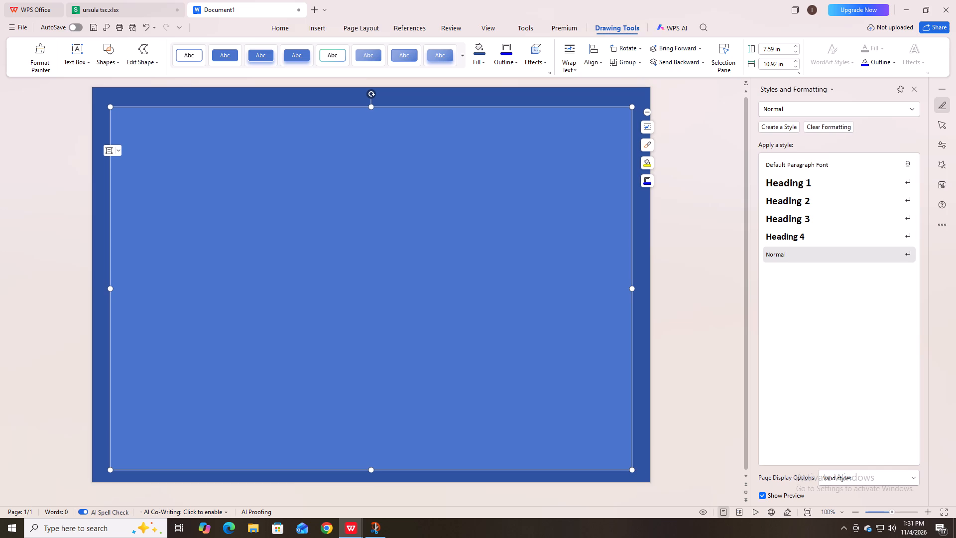
Fill the large rectangle with white.
{"action": "left_click", "coordinate": [482, 61]}
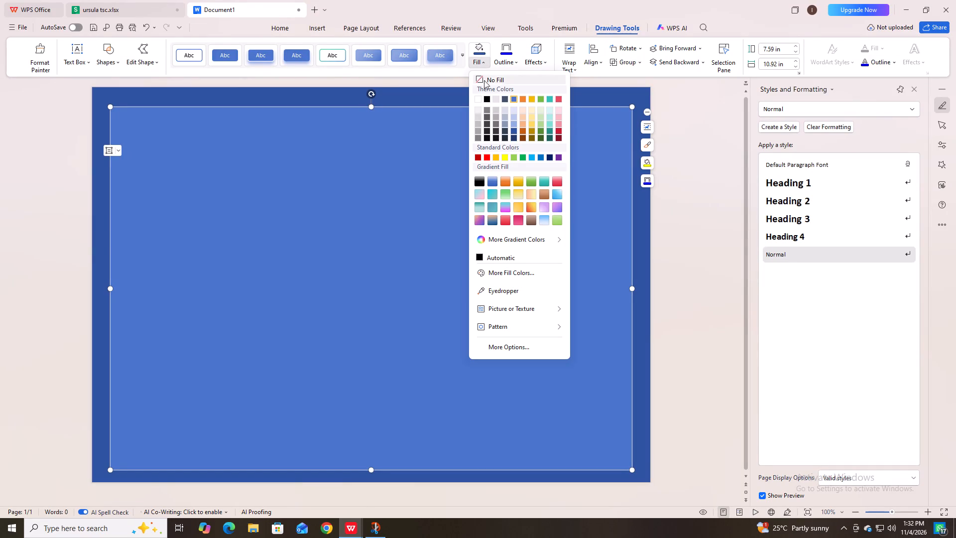
{"action": "left_click", "coordinate": [477, 99]}
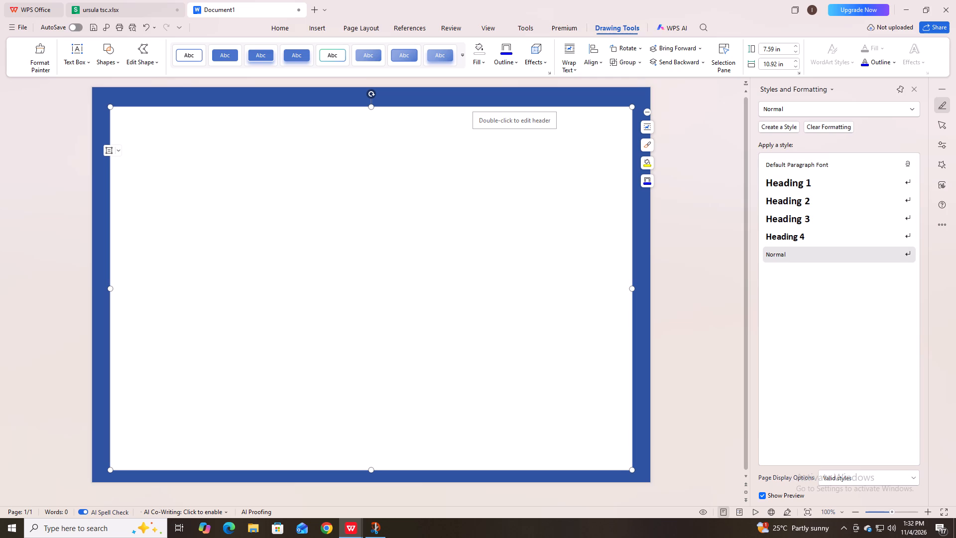
Give the large white rectangle an orange outline from the standard colors, set its weight to 4.5 pt, and deselect it.
{"action": "left_click", "coordinate": [644, 179]}
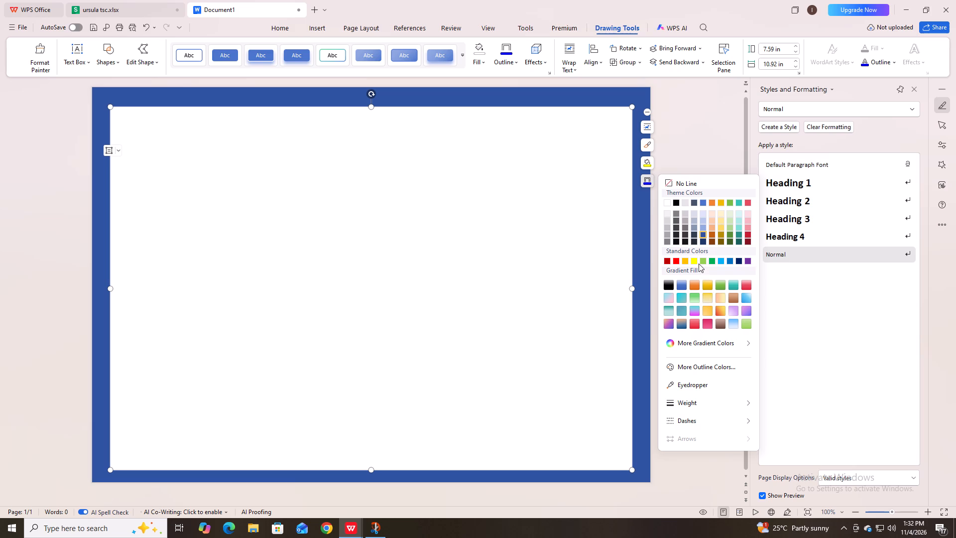
{"action": "left_click", "coordinate": [684, 261]}
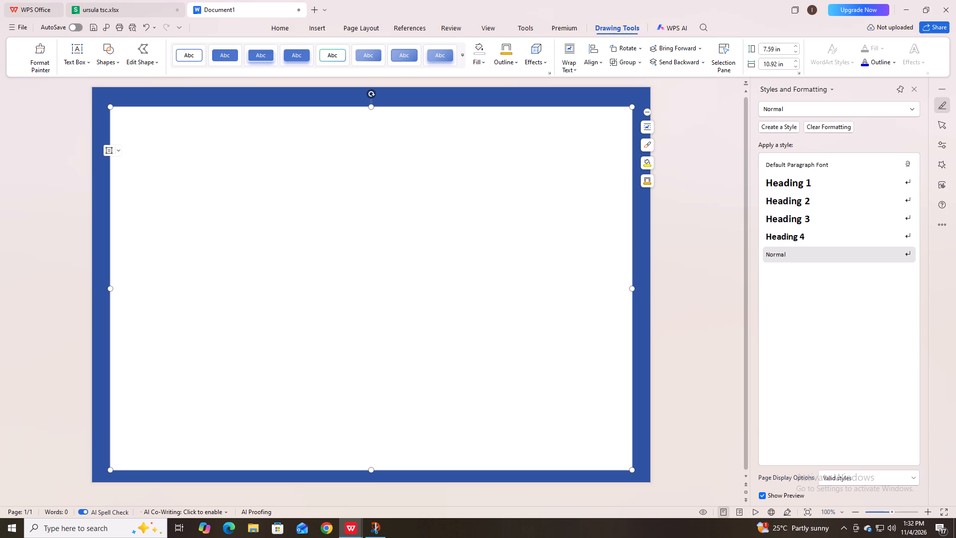
{"action": "left_click", "coordinate": [646, 180]}
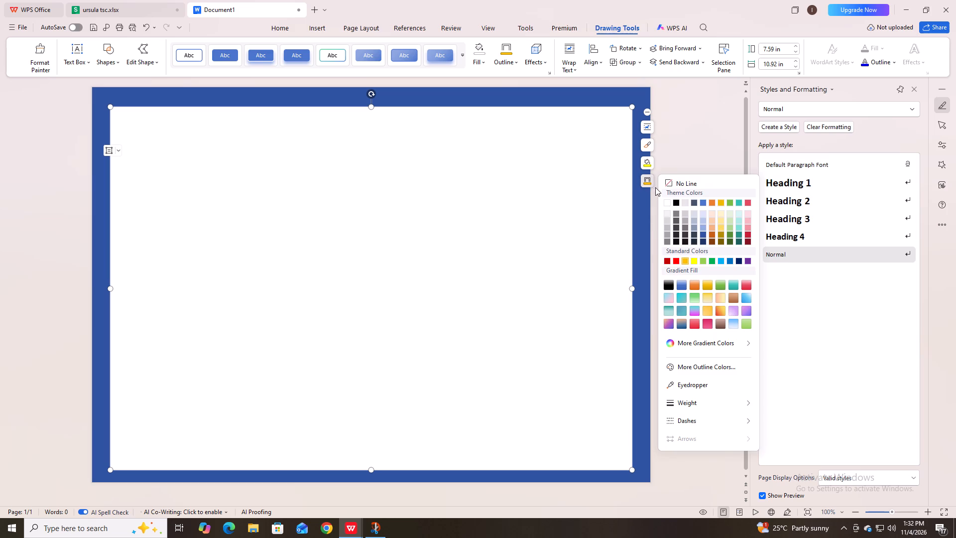
{"action": "left_click", "coordinate": [750, 402]}
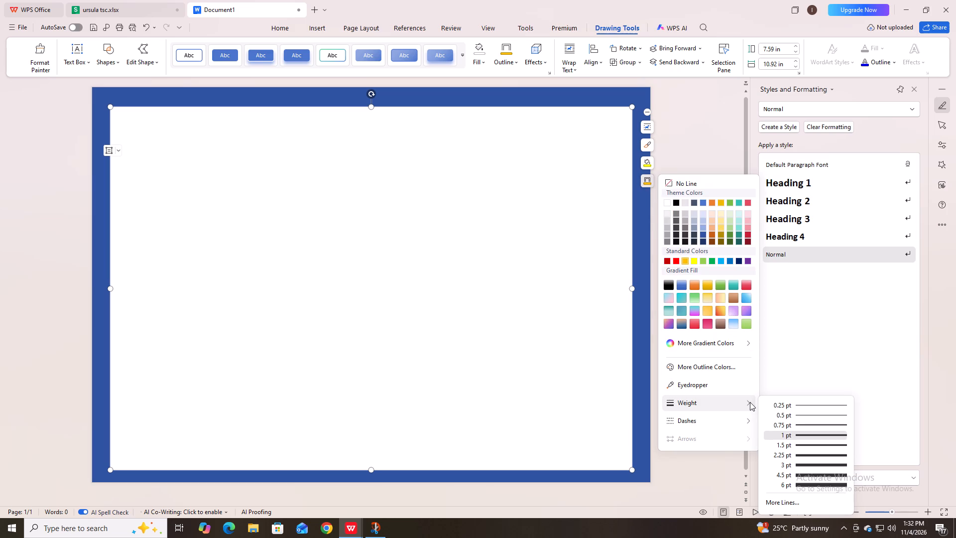
{"action": "left_click", "coordinate": [802, 457]}
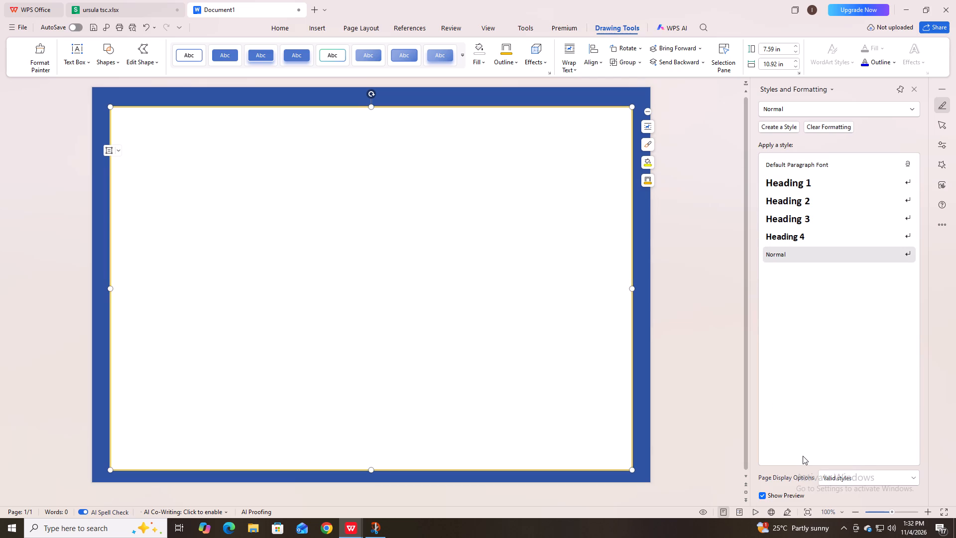
{"action": "left_click", "coordinate": [647, 175]}
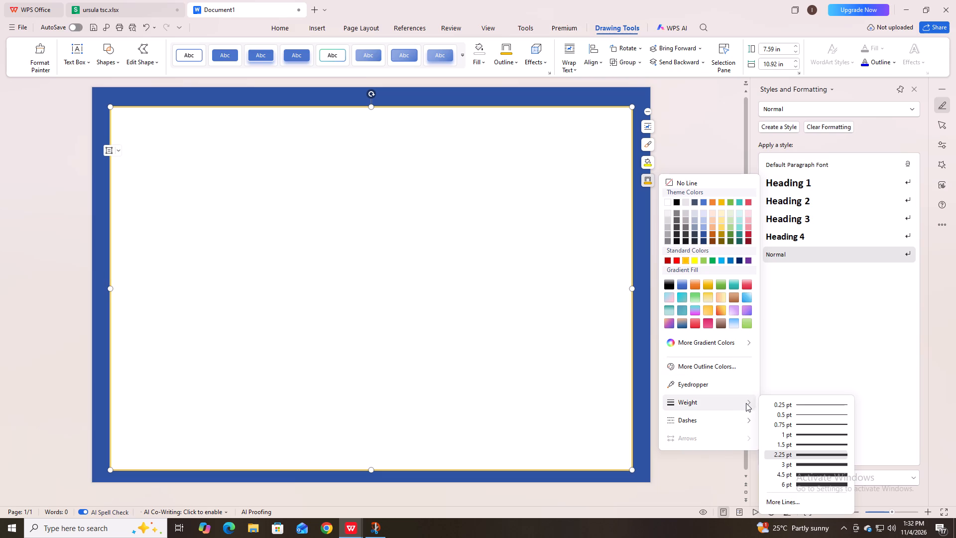
{"action": "left_click", "coordinate": [746, 403]}
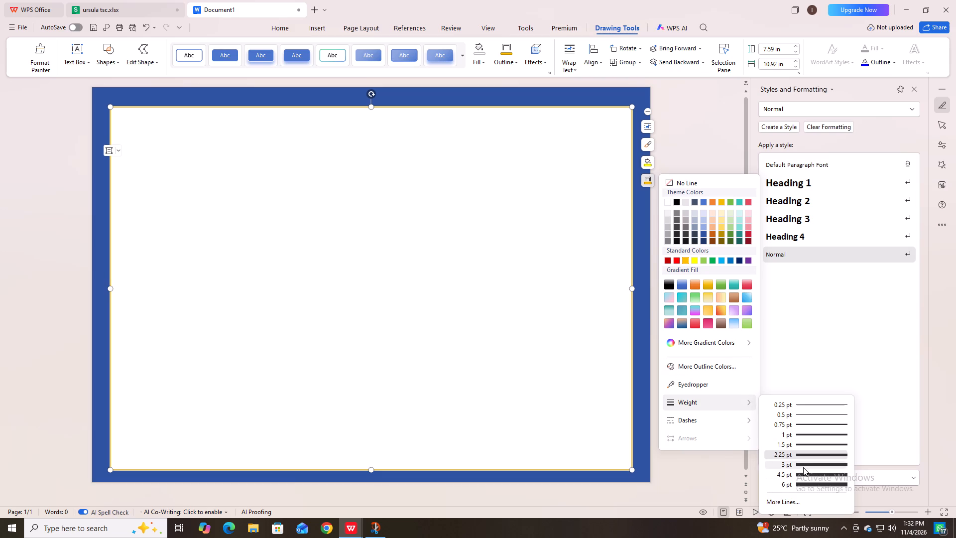
{"action": "left_click", "coordinate": [803, 475]}
{"action": "left_click", "coordinate": [803, 475]}
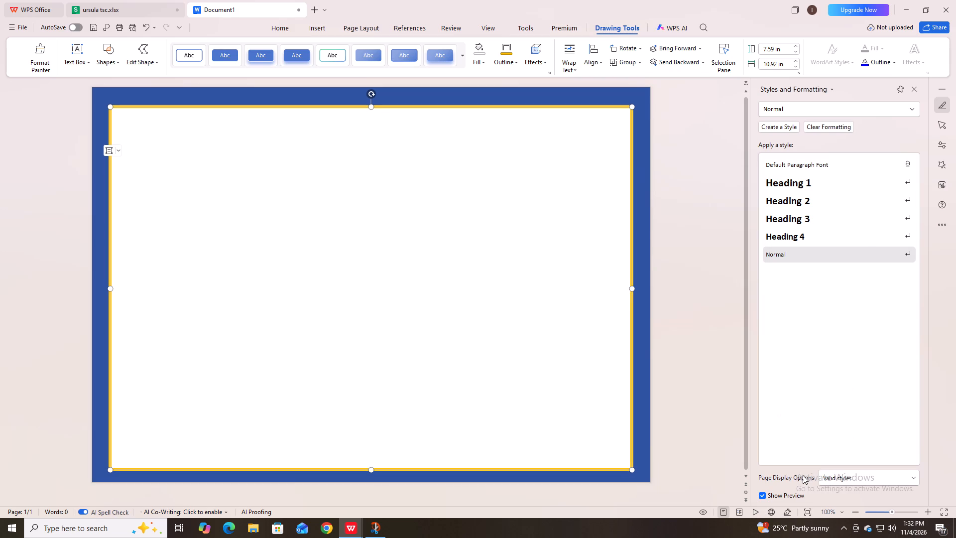
{"action": "left_click", "coordinate": [703, 367]}
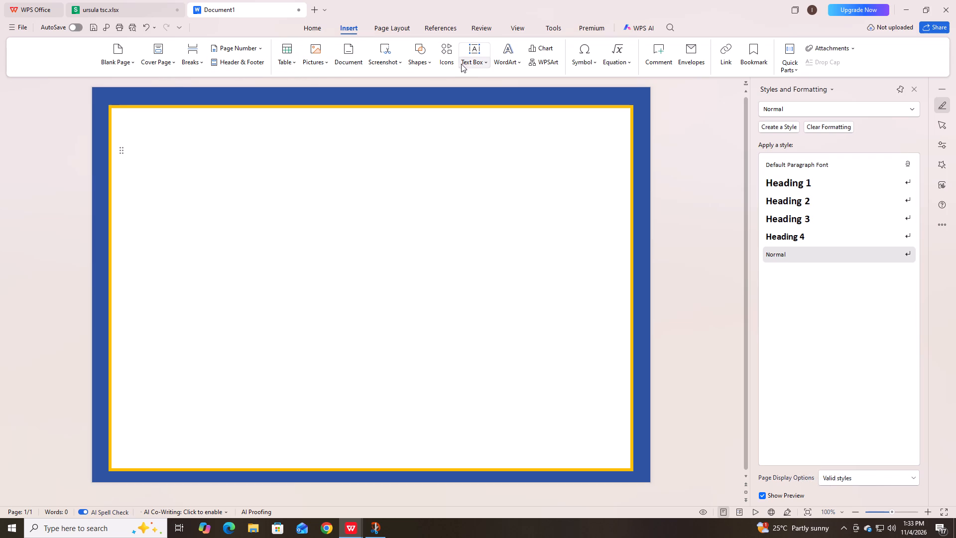
Draw a second rectangle about 5.4 in wide and 2.2 in high in the lower-left area of the white frame.
{"action": "left_click", "coordinate": [426, 61]}
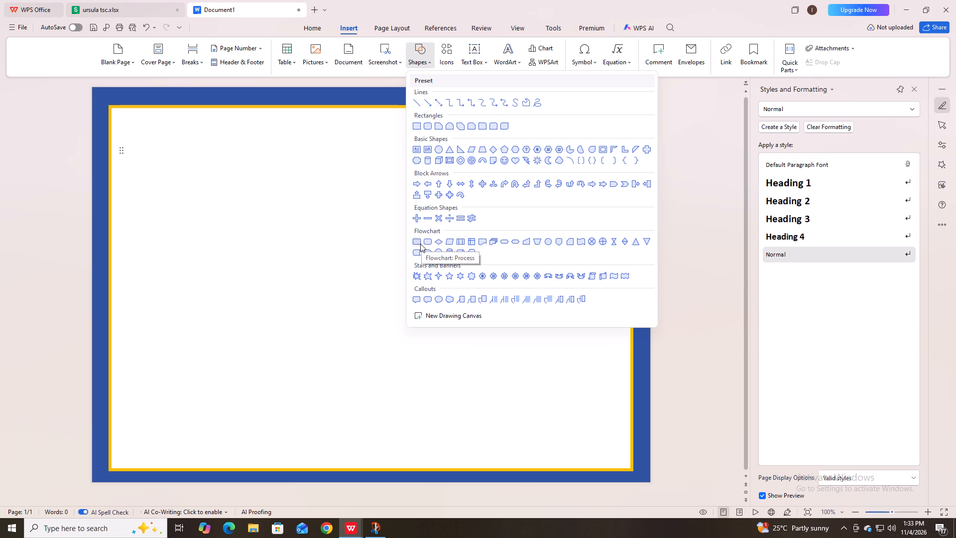
{"action": "left_click", "coordinate": [417, 125]}
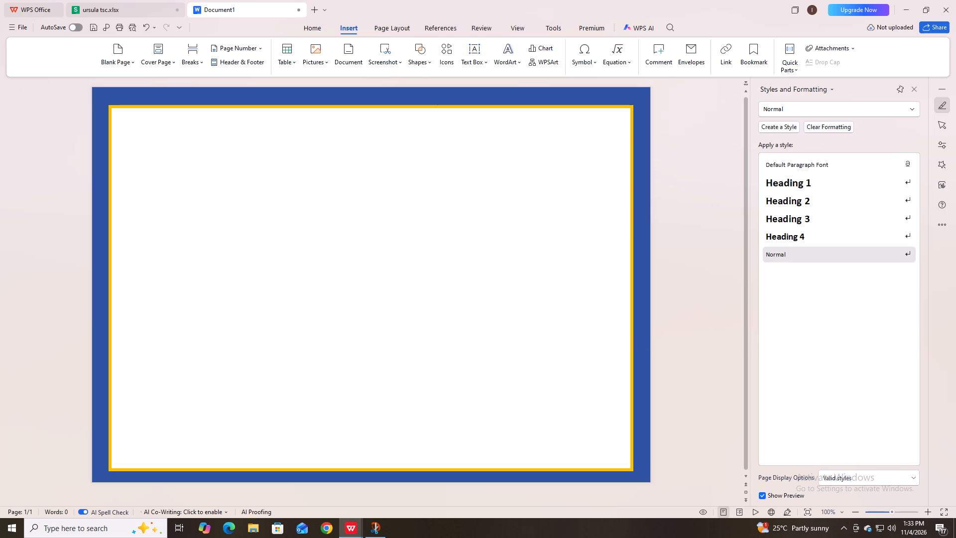
{"action": "left_click_drag", "start_coordinate": [142, 272], "coordinate": [378, 349]}
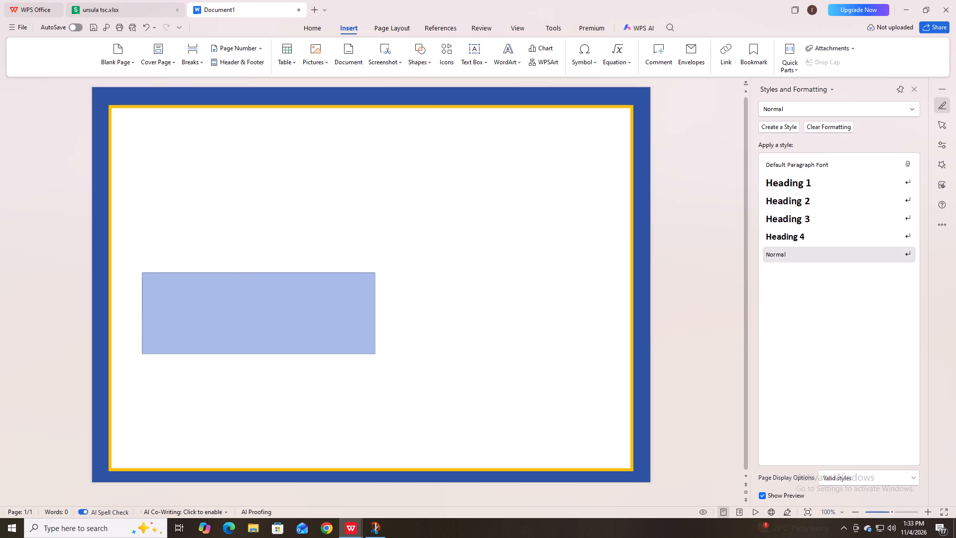
{"action": "left_click_drag", "start_coordinate": [378, 349], "coordinate": [400, 373]}
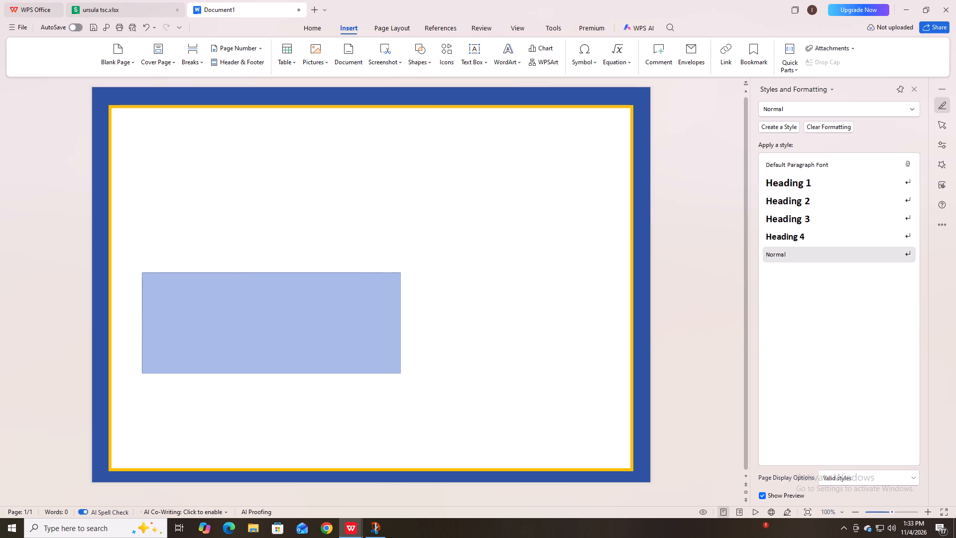
{"action": "left_click_drag", "start_coordinate": [400, 373], "coordinate": [398, 377]}
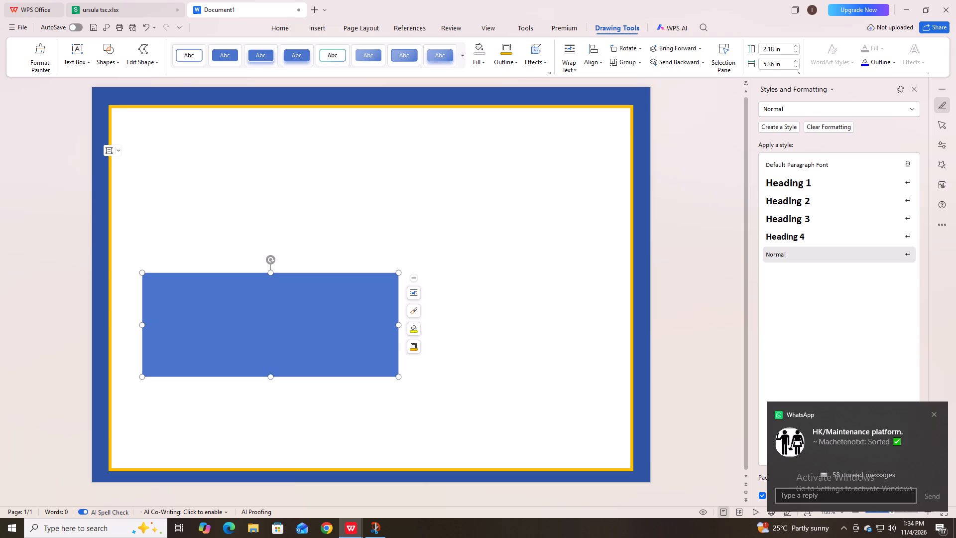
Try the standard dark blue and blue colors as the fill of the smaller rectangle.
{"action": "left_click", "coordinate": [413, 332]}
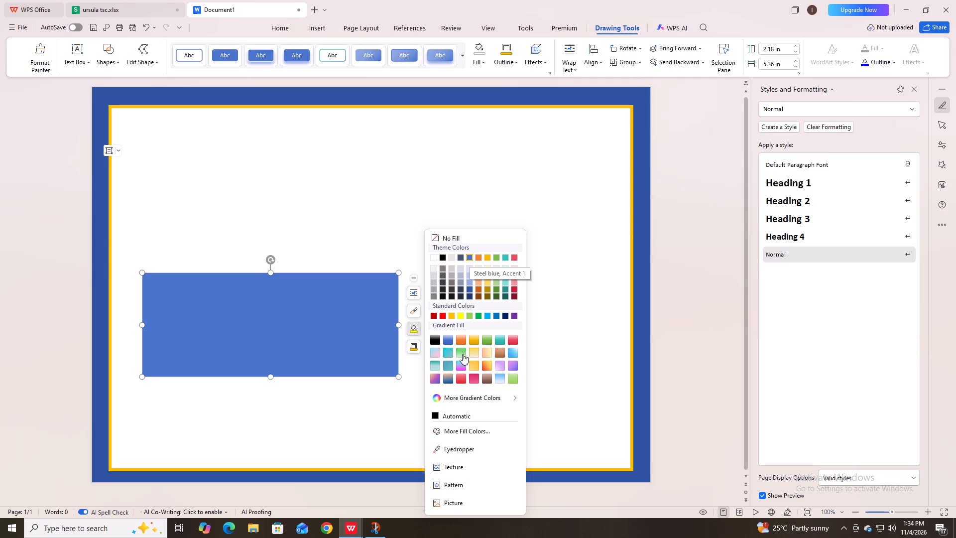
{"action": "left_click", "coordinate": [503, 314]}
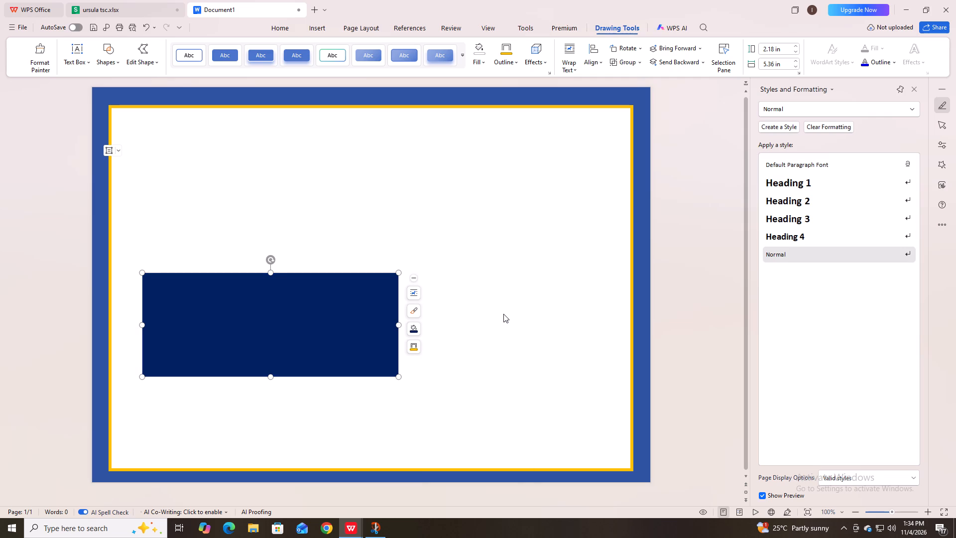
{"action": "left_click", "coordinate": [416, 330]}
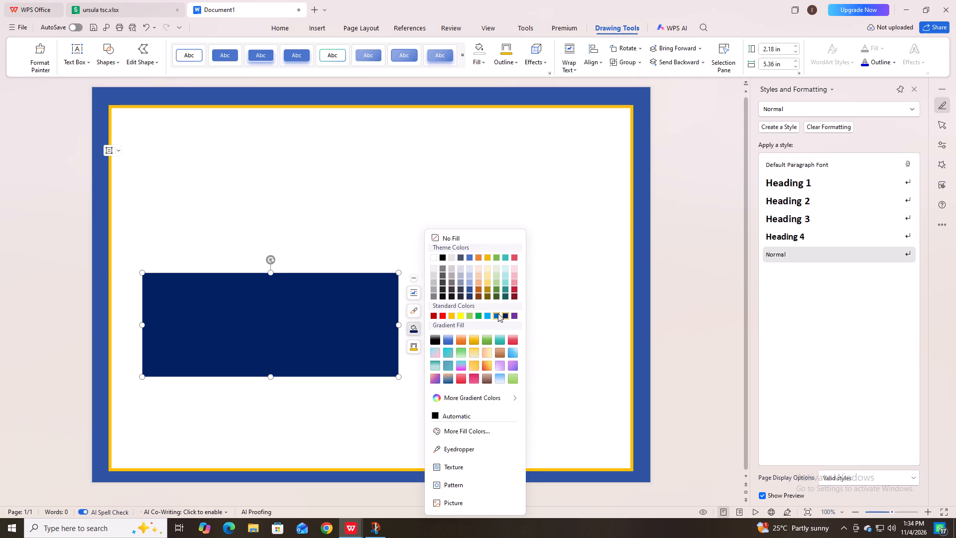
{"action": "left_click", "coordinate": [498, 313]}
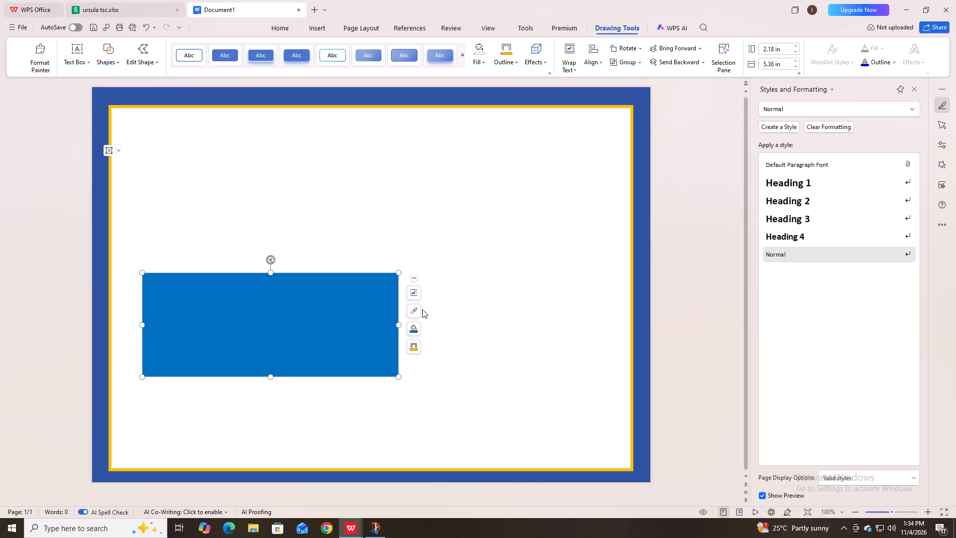
Fill the smaller rectangle with Steel blue, Accent 1, Darker 50%.
{"action": "left_click", "coordinate": [418, 331]}
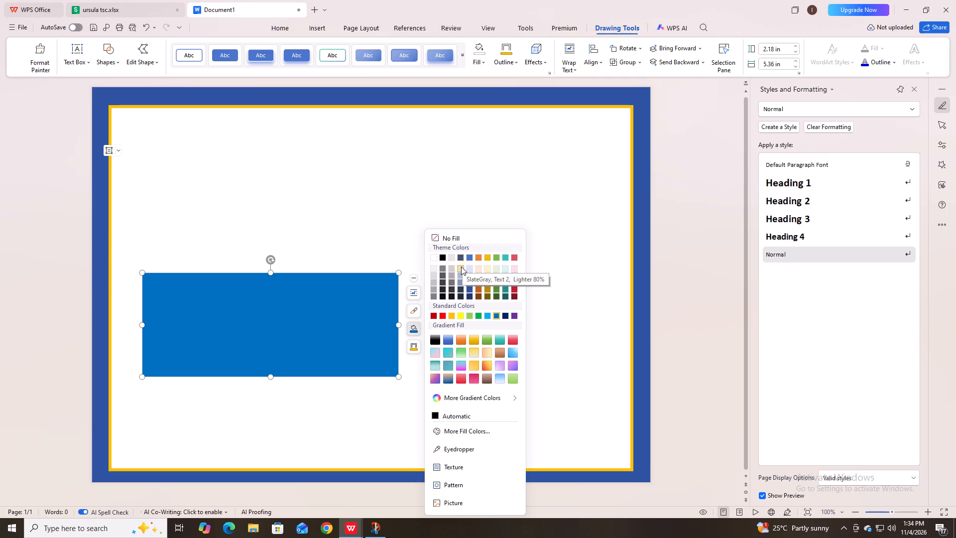
{"action": "left_click", "coordinate": [471, 296]}
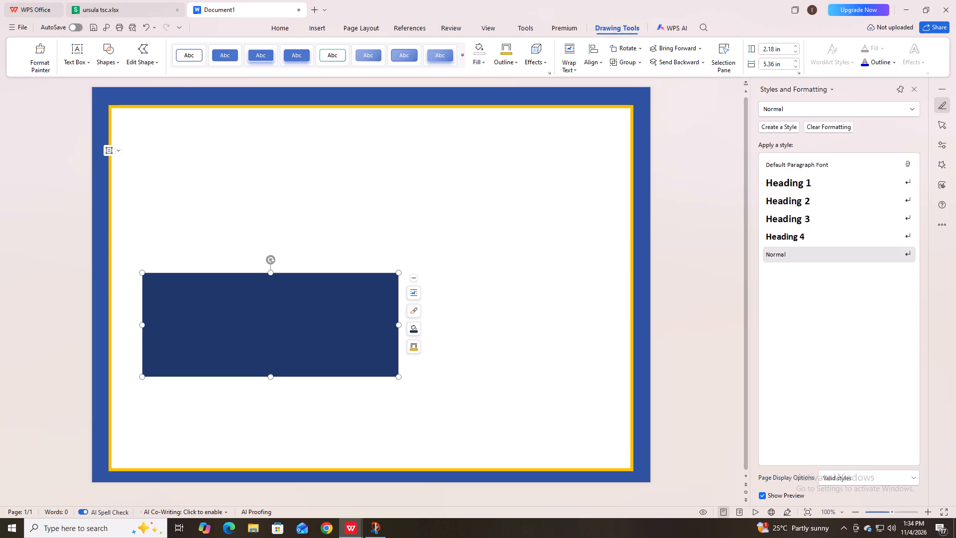
Rotate the dark blue rectangle clockwise so that it slopes diagonally down toward the lower right of the page.
{"action": "left_click_drag", "start_coordinate": [270, 259], "coordinate": [289, 287]}
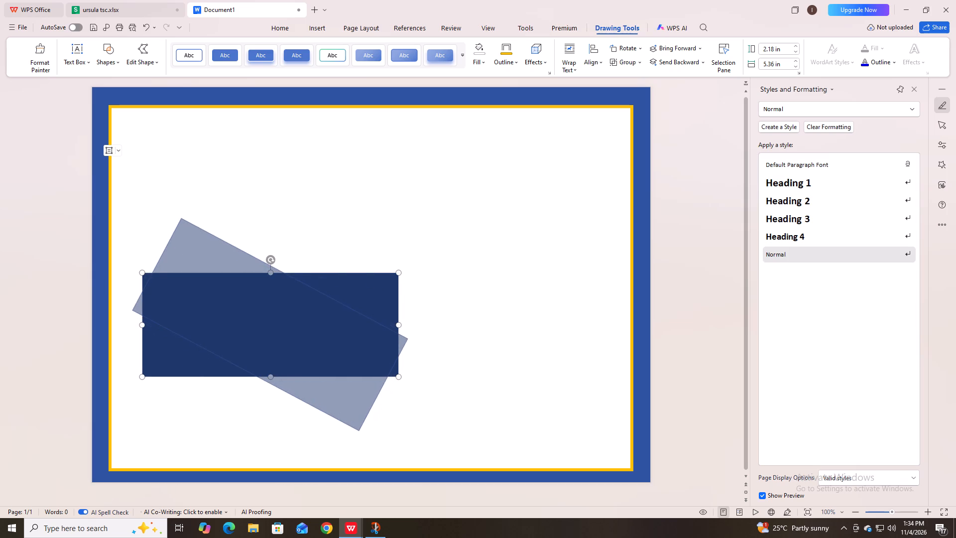
{"action": "left_click_drag", "start_coordinate": [289, 287], "coordinate": [291, 288]}
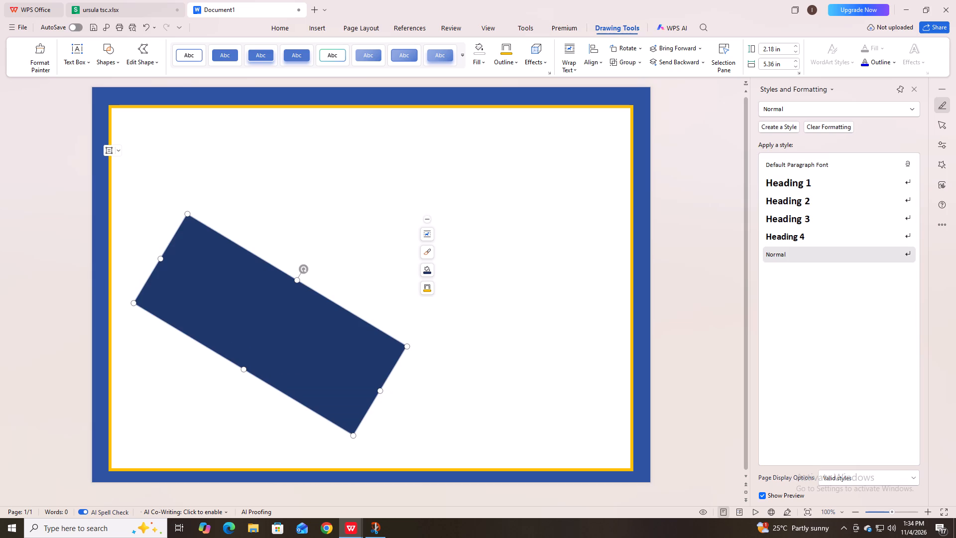
{"action": "left_click", "coordinate": [342, 352]}
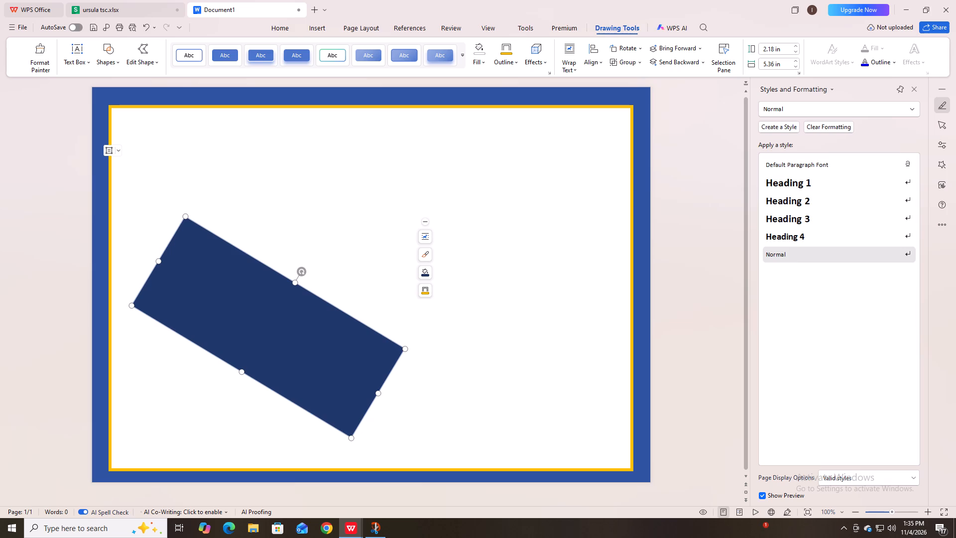
Lengthen the rotated dark blue rectangle at its lower end to a width of about 7 in.
{"action": "left_click_drag", "start_coordinate": [378, 392], "coordinate": [447, 430]}
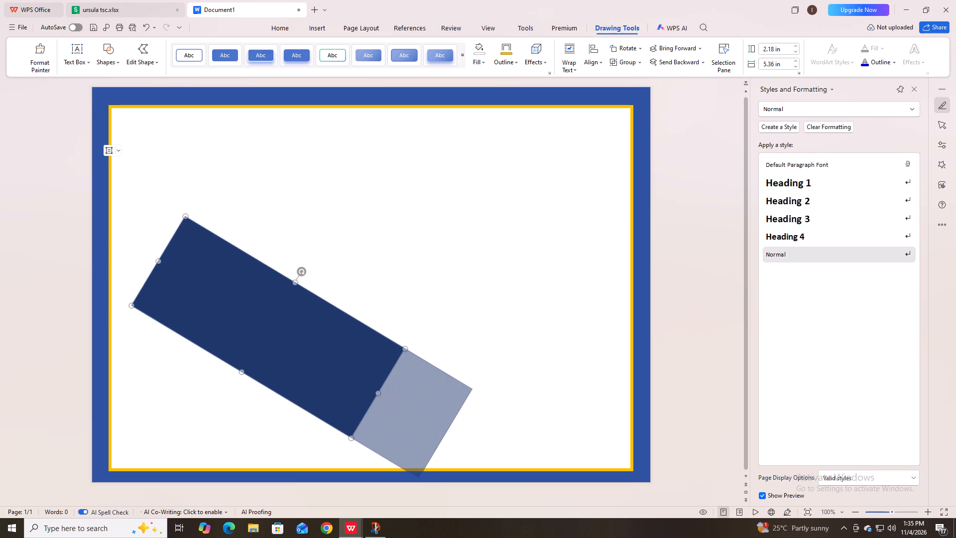
{"action": "left_click_drag", "start_coordinate": [447, 430], "coordinate": [447, 430]}
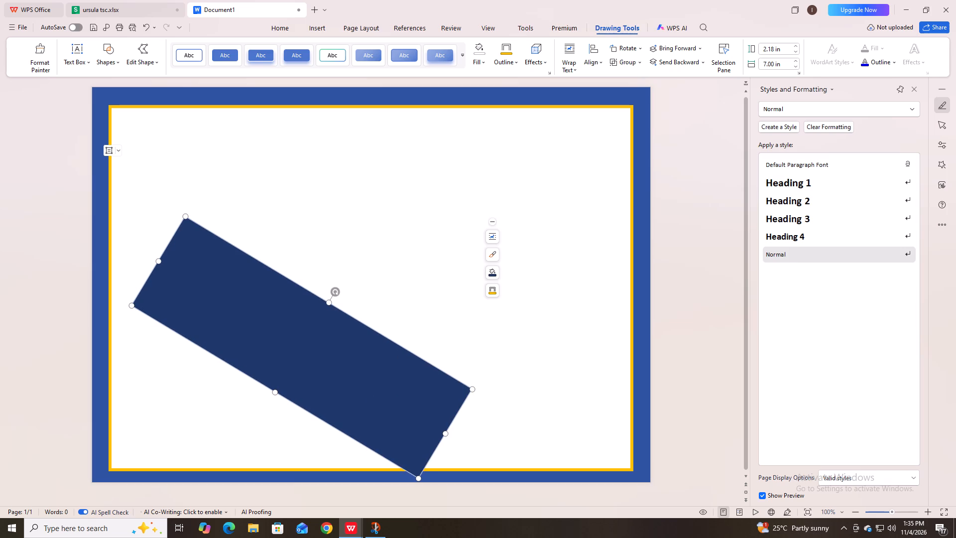
Paste the clipboard contents into the rotated dark blue rectangle.
{"action": "left_click", "coordinate": [393, 365]}
{"action": "right_click", "coordinate": [393, 365]}
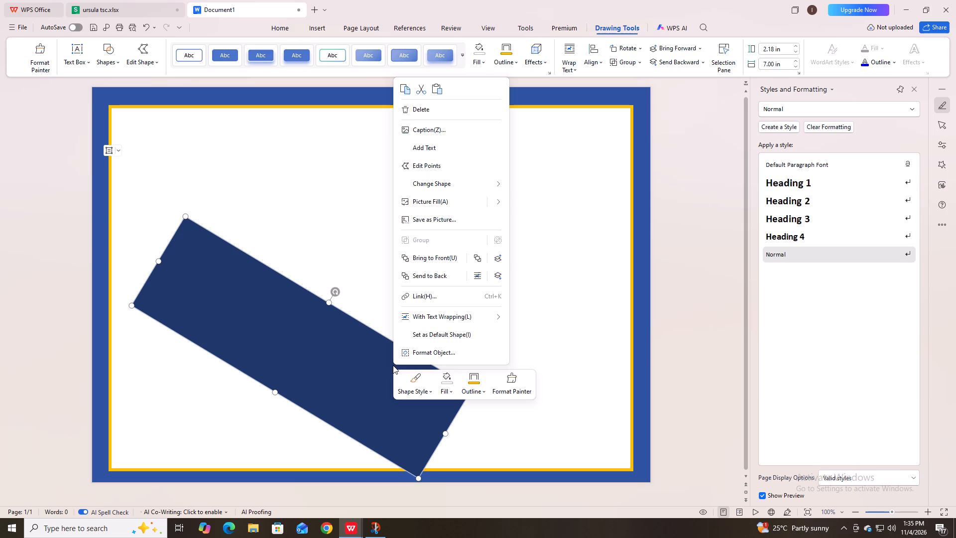
{"action": "left_click", "coordinate": [439, 89]}
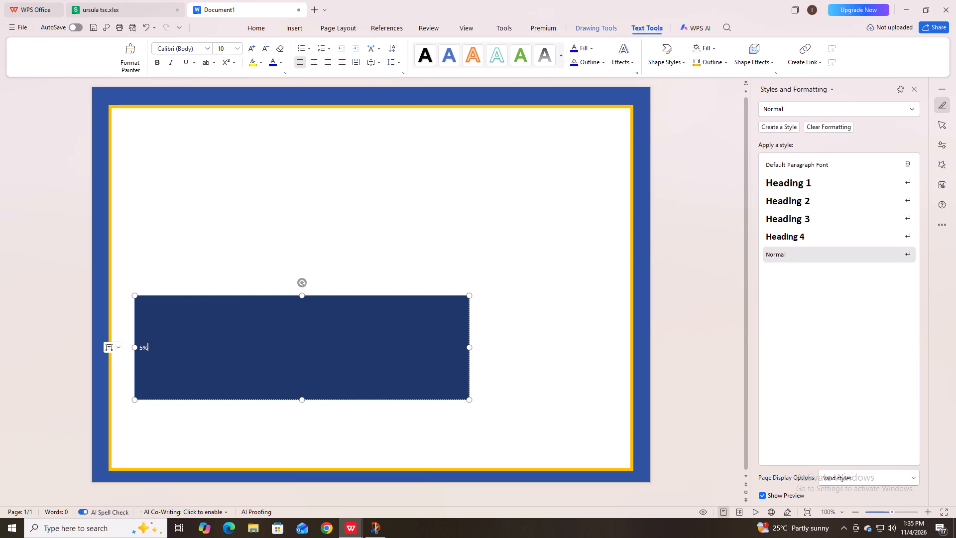
Paste the clipboard contents repeatedly into the large white rectangle, including once through Paste Special as Unformatted Text.
{"action": "left_click", "coordinate": [510, 193]}
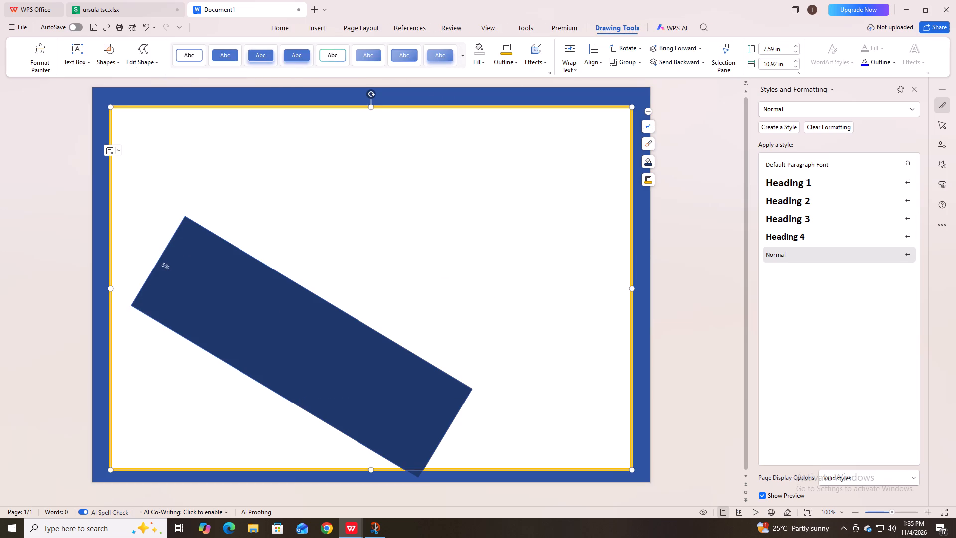
{"action": "key", "text": "ctrl+v"}
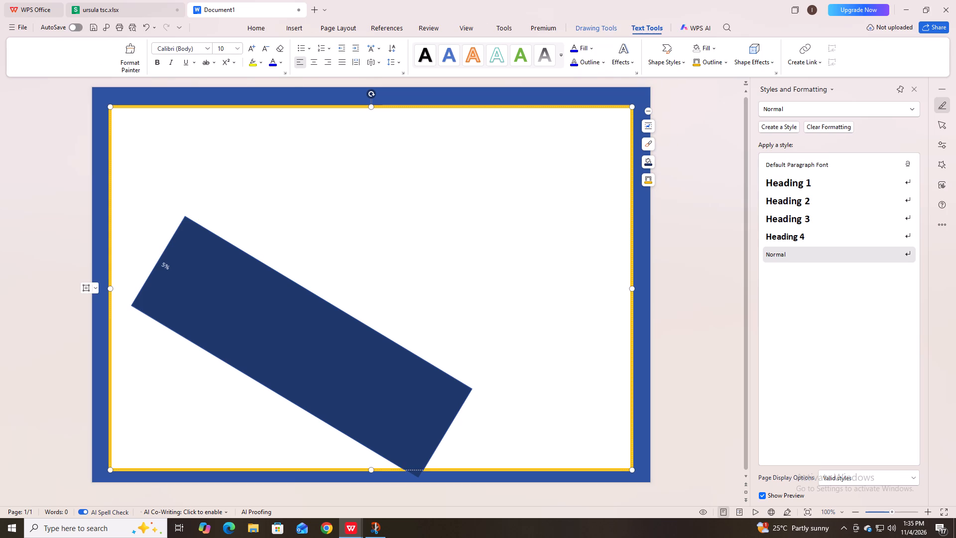
{"action": "key", "text": "ctrl+v"}
{"action": "key", "text": "ctrl+v"}
{"action": "left_click", "coordinate": [156, 294]}
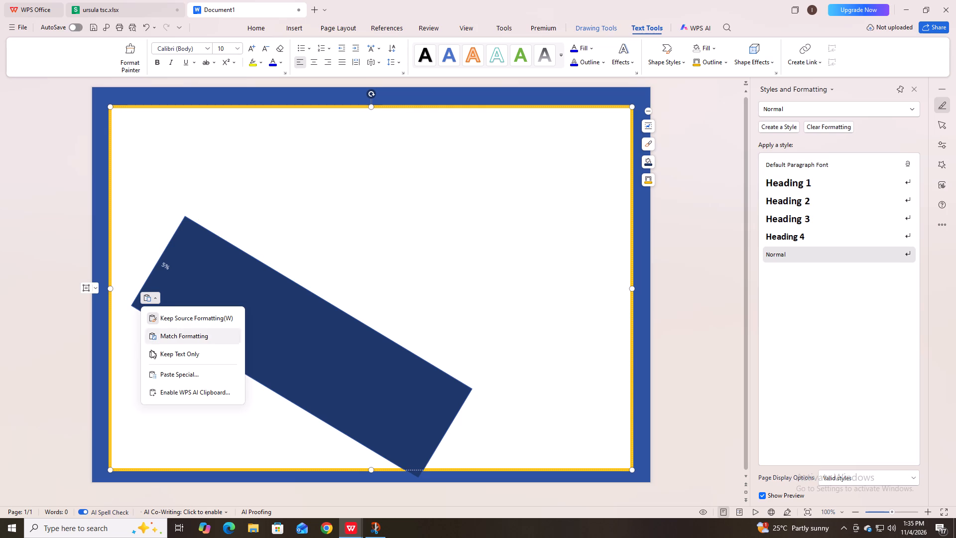
{"action": "left_click", "coordinate": [159, 380]}
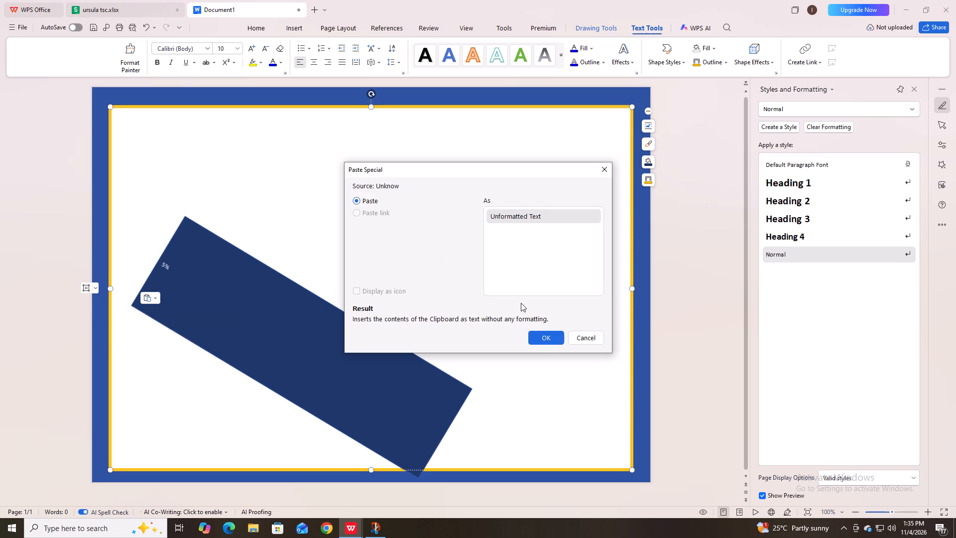
{"action": "left_click", "coordinate": [545, 339]}
Move the rotated dark blue rectangle up and to the right, toward the middle of the white frame.
{"action": "left_click_drag", "start_coordinate": [342, 333], "coordinate": [358, 315]}
{"action": "left_click_drag", "start_coordinate": [344, 325], "coordinate": [347, 309]}
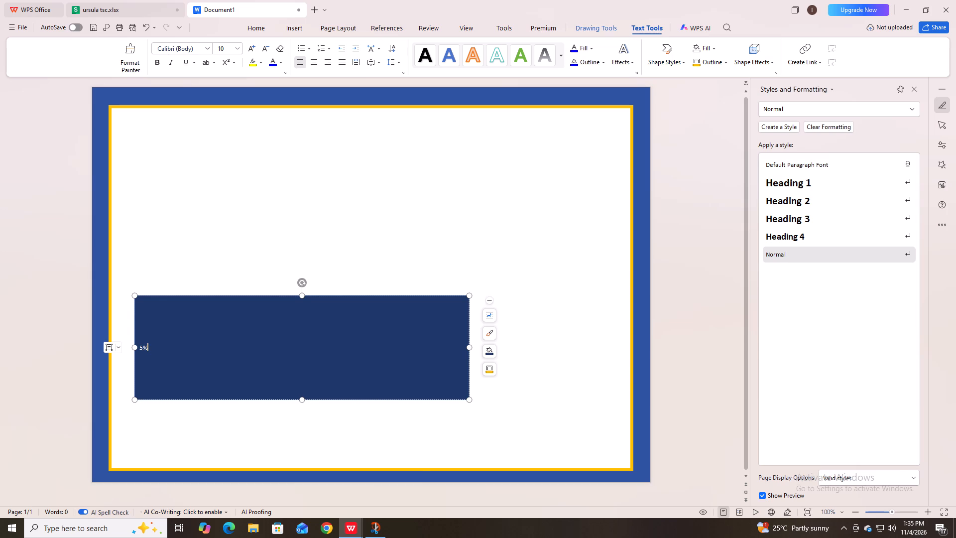
{"action": "left_click_drag", "start_coordinate": [340, 295], "coordinate": [428, 259]}
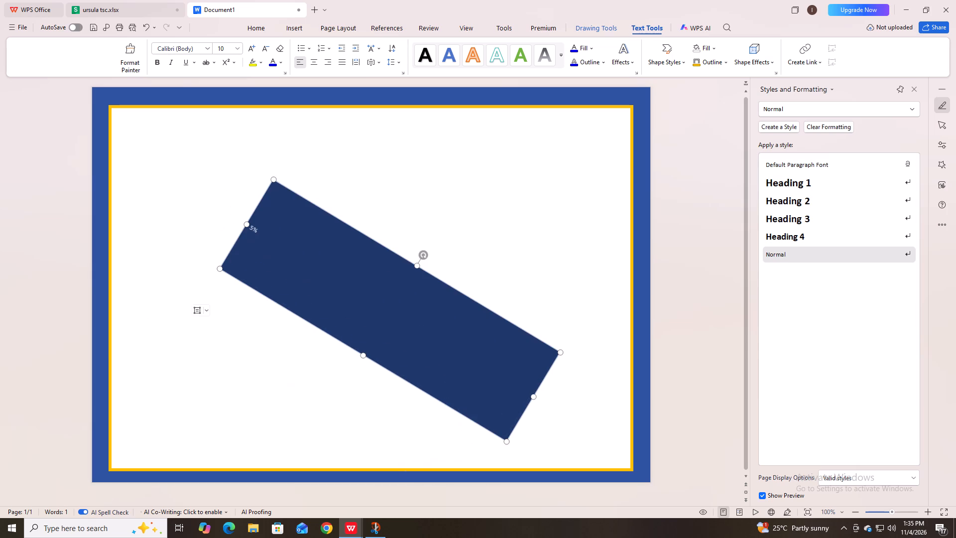
Undo the last move of the dark blue rectangle and the latest pastes in the white rectangle.
{"action": "left_click_drag", "start_coordinate": [377, 272], "coordinate": [308, 274]}
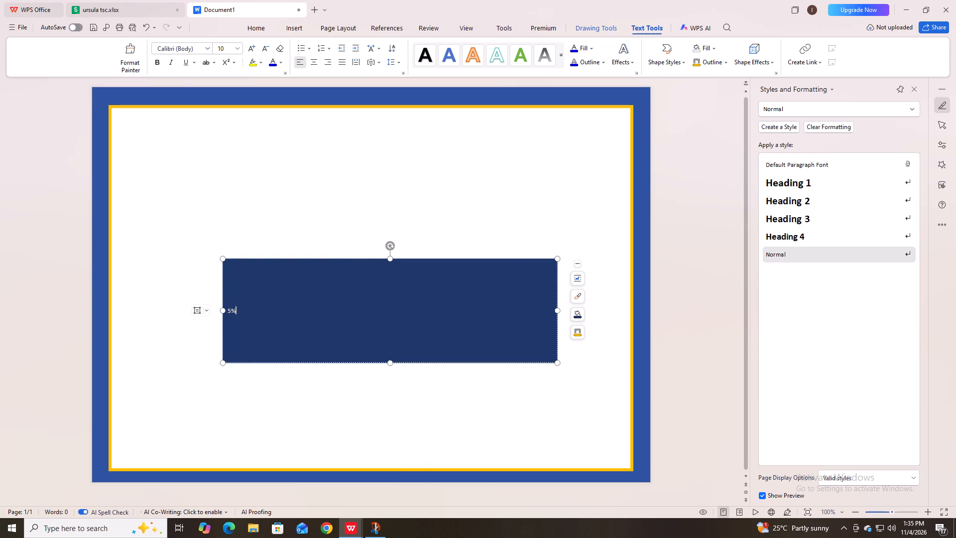
{"action": "left_click", "coordinate": [348, 325]}
{"action": "left_click", "coordinate": [144, 24]}
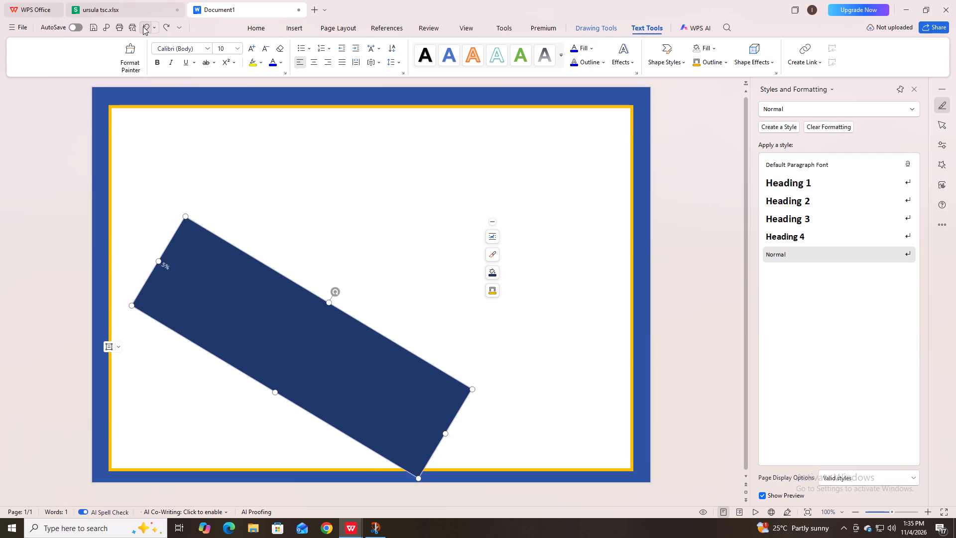
{"action": "left_click", "coordinate": [143, 26]}
{"action": "left_click", "coordinate": [143, 26]}
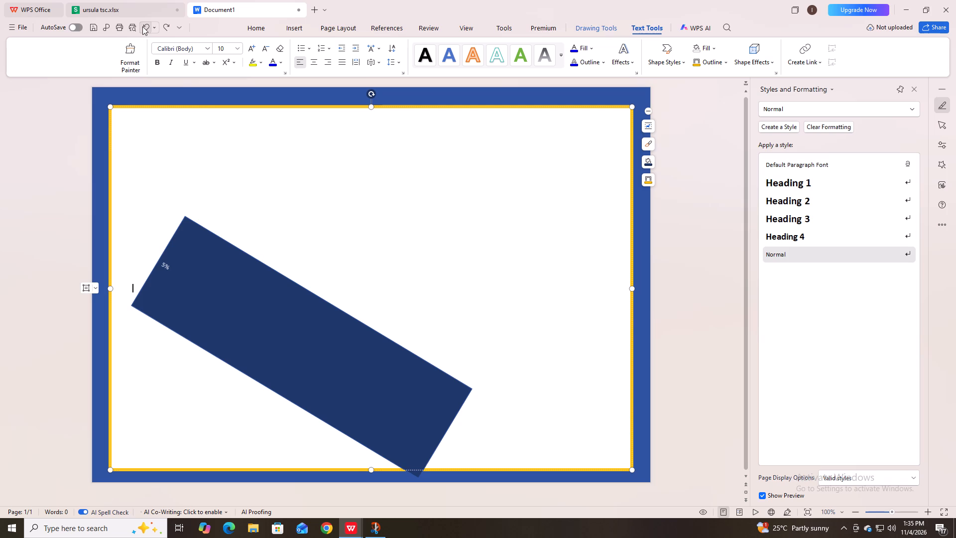
{"action": "left_click", "coordinate": [147, 23]}
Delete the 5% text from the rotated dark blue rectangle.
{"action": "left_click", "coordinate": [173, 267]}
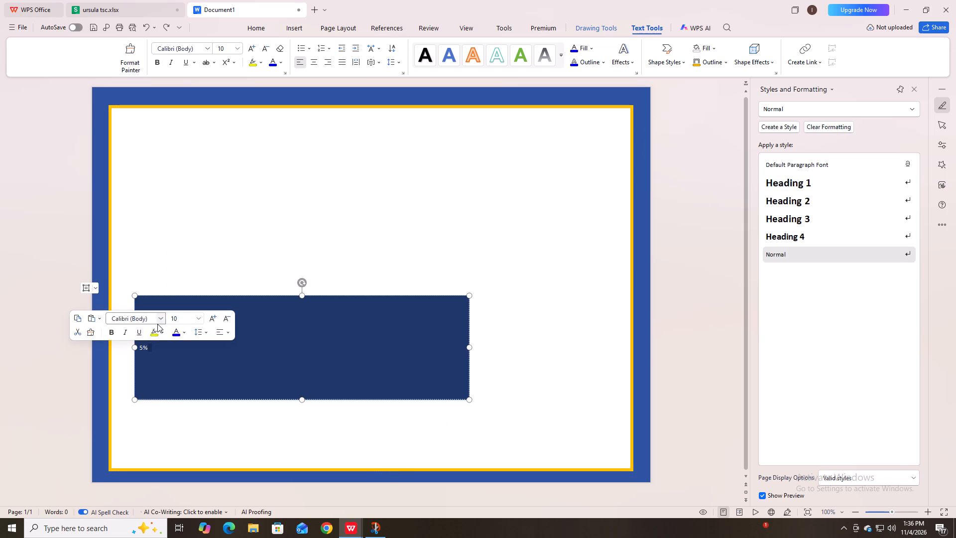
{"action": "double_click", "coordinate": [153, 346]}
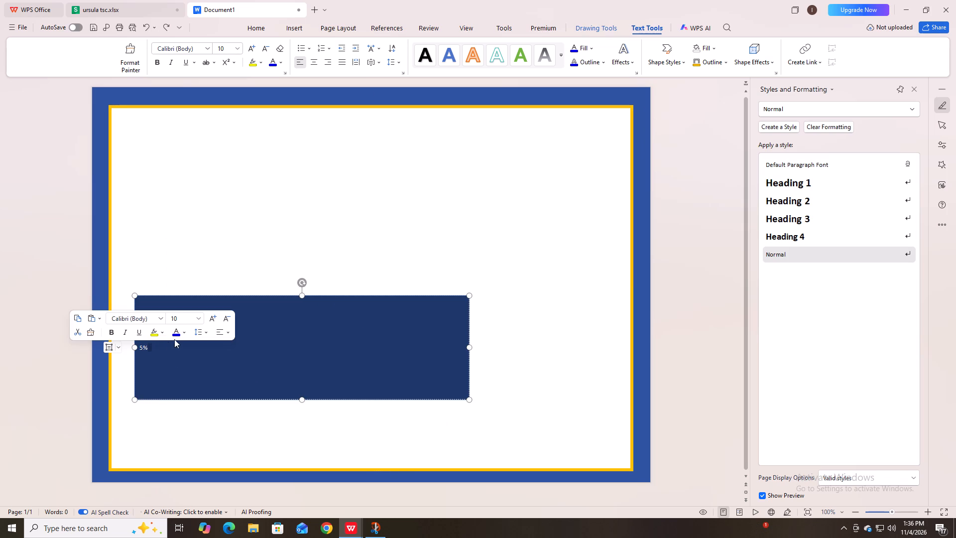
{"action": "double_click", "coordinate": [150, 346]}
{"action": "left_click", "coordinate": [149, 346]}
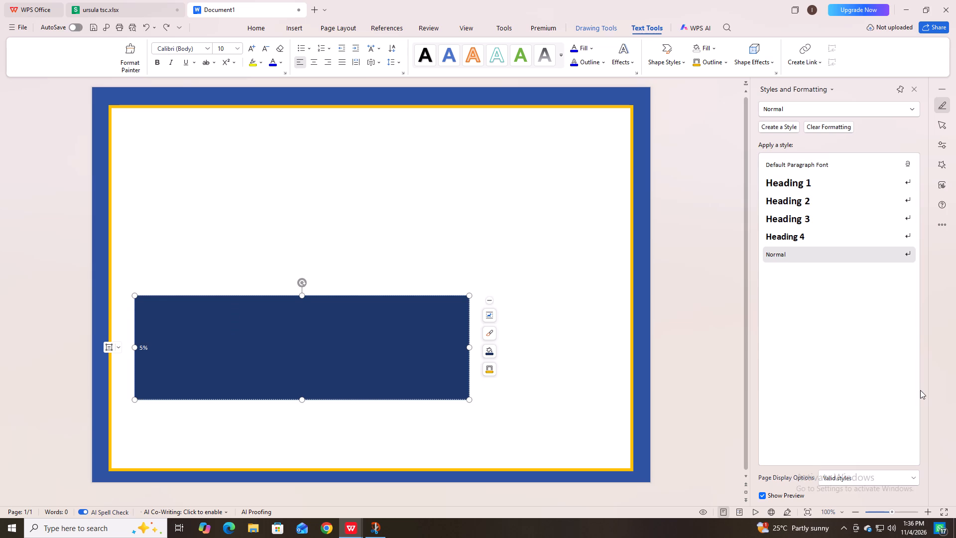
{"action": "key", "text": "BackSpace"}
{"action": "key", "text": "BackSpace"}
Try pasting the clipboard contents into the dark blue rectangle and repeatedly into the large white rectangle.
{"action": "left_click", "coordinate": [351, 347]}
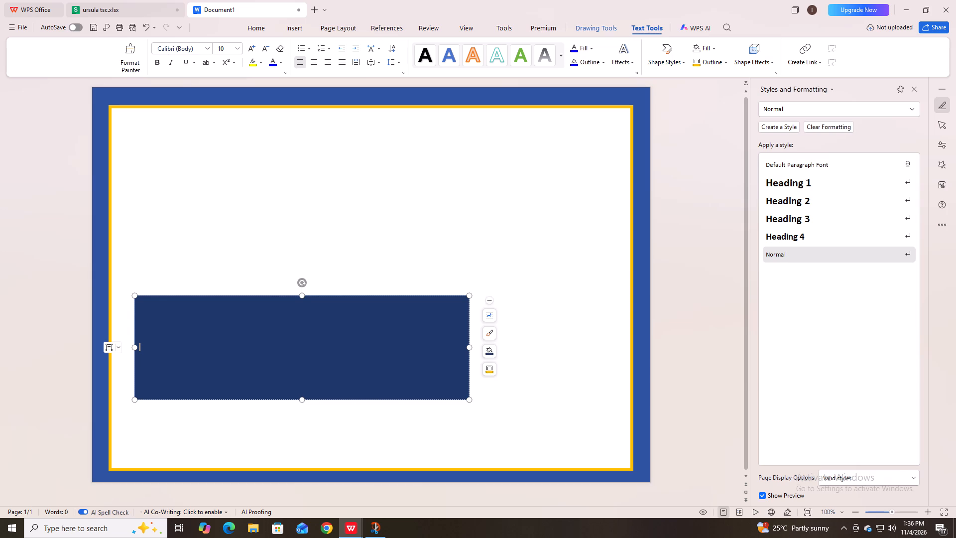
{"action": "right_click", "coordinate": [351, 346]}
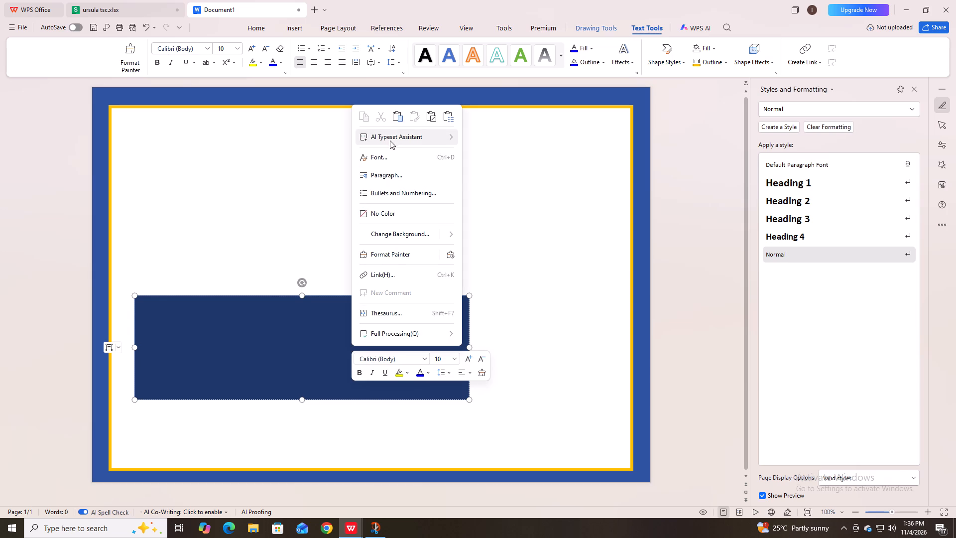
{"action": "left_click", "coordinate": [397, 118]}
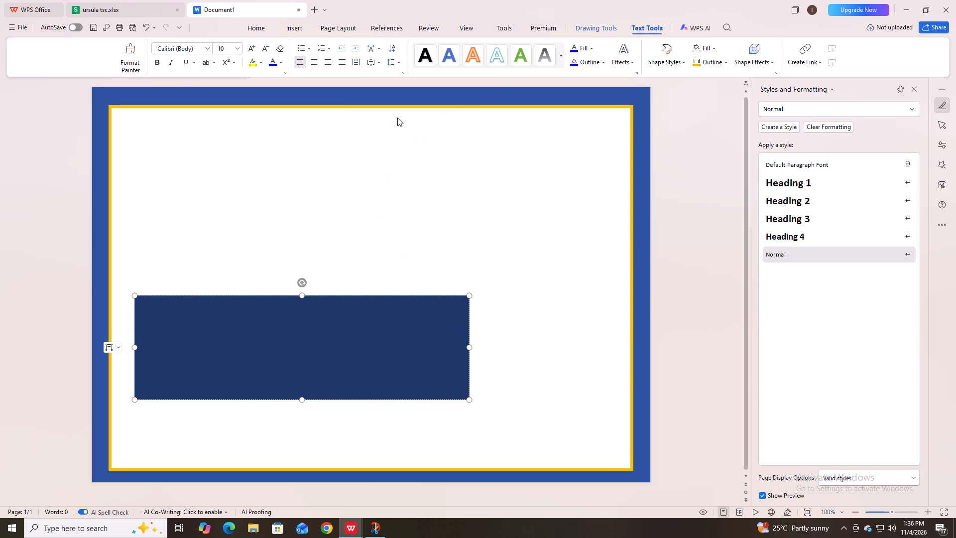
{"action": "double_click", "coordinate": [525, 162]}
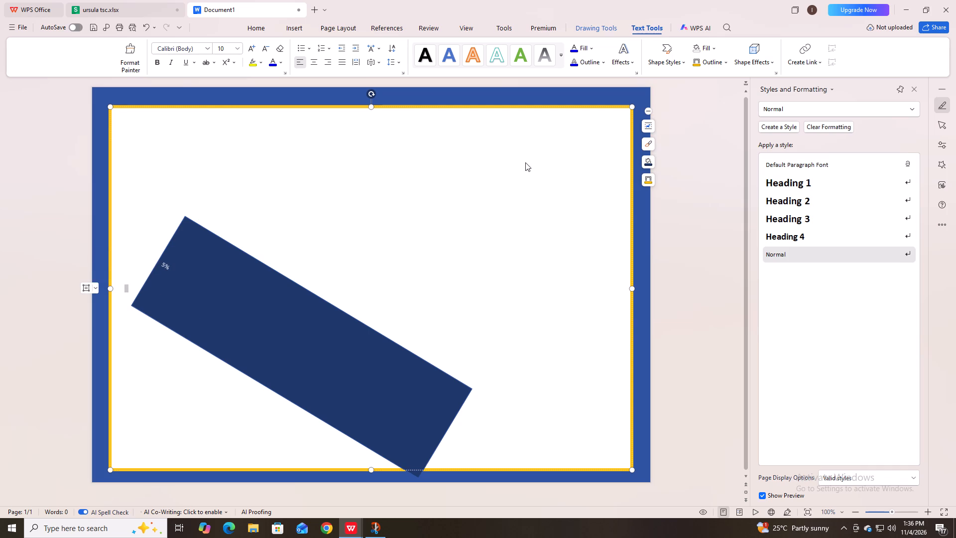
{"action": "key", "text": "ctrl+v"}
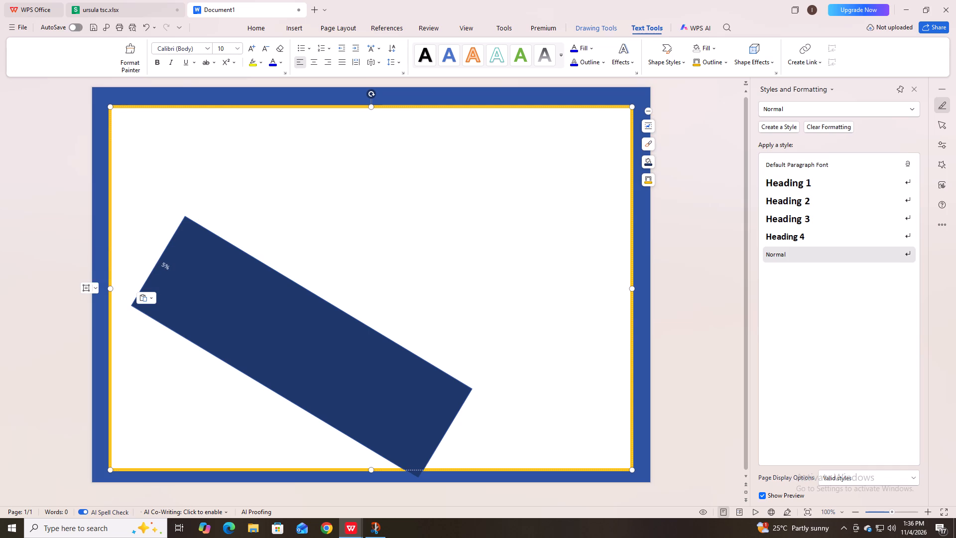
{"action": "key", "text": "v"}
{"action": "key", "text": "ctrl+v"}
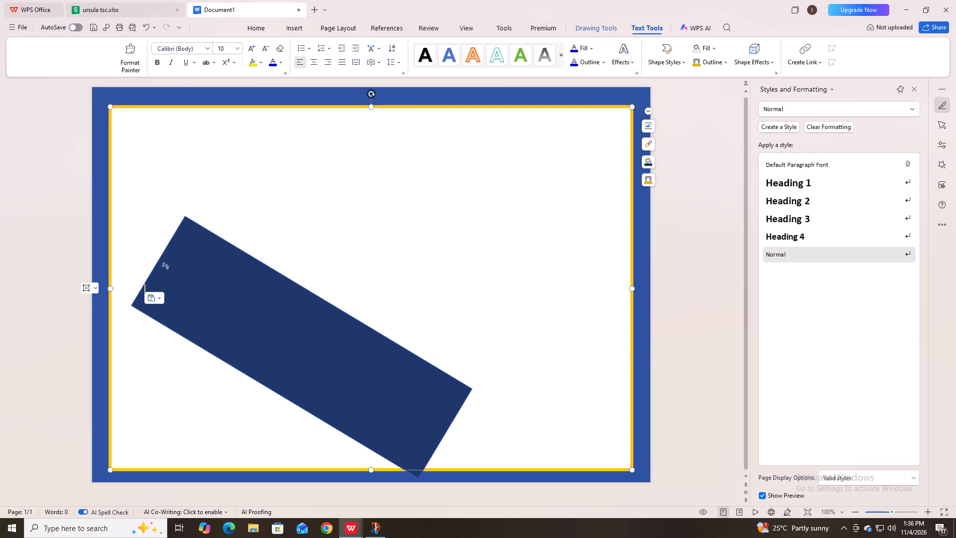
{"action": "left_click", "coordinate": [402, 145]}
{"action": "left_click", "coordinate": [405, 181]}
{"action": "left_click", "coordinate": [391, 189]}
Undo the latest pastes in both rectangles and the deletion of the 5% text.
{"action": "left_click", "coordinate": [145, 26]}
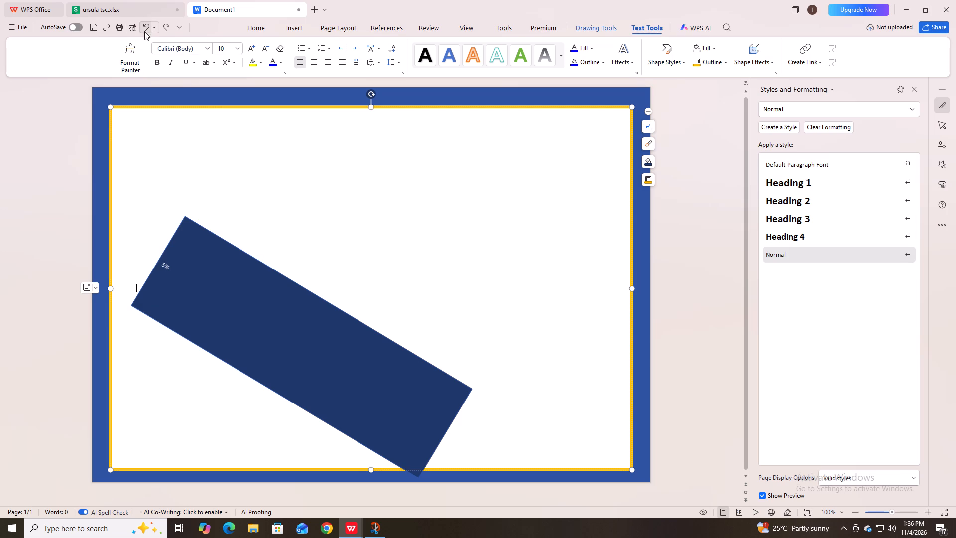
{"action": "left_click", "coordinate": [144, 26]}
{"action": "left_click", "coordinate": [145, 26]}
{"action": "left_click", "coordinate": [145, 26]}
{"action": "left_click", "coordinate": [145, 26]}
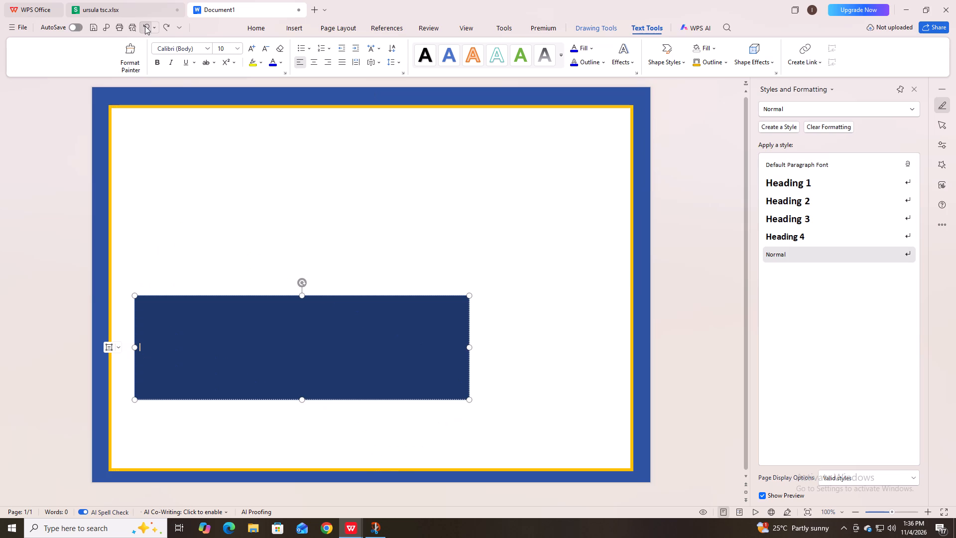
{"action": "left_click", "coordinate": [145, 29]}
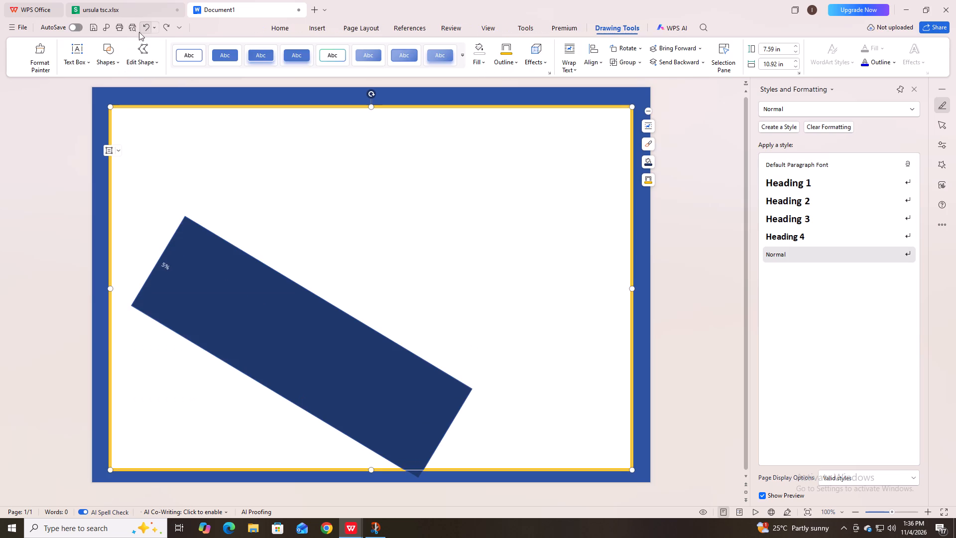
Delete the 5% text from the rotated dark blue rectangle.
{"action": "left_click", "coordinate": [170, 269]}
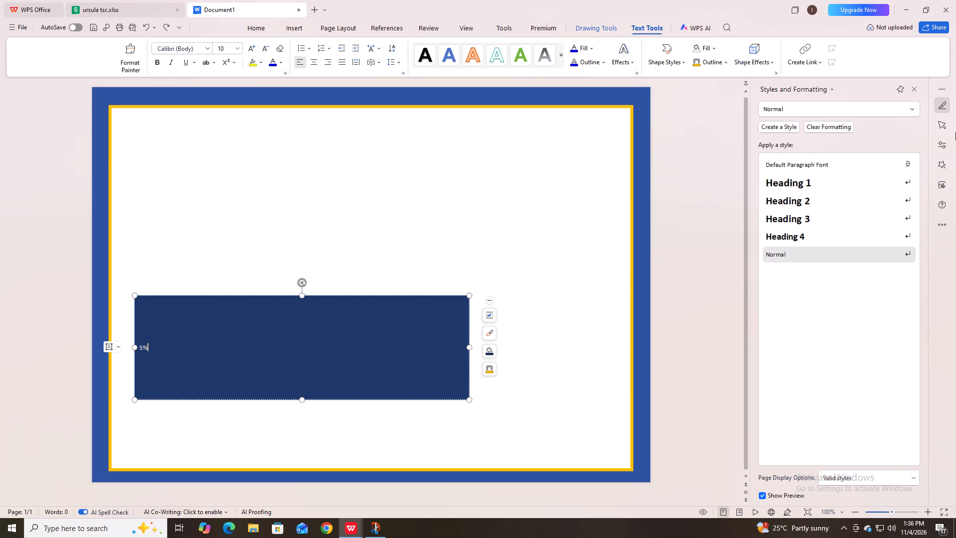
{"action": "key", "text": "BackSpace"}
{"action": "key", "text": "BackSpace"}
Rotate the dark blue rectangle further clockwise to a steep diagonal.
{"action": "left_click_drag", "start_coordinate": [302, 285], "coordinate": [307, 275]}
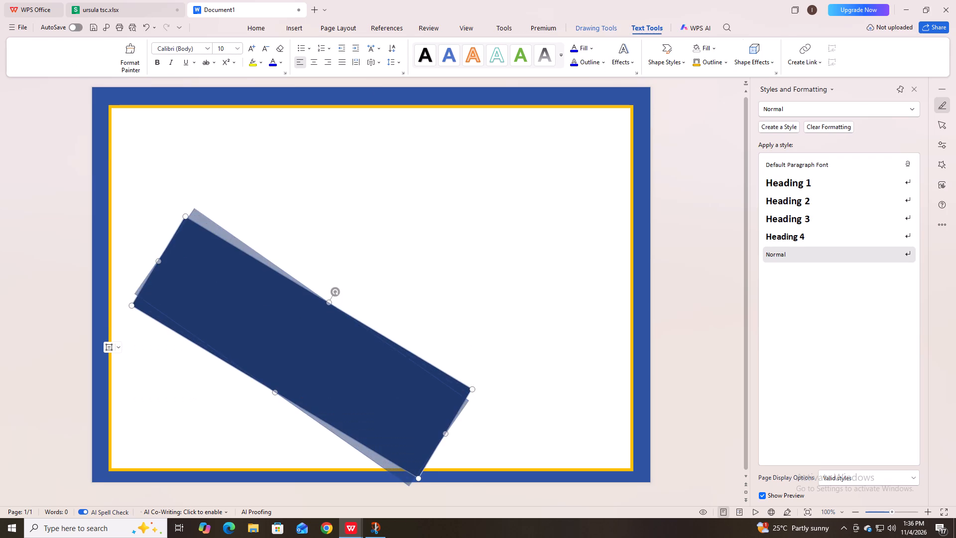
{"action": "left_click_drag", "start_coordinate": [307, 275], "coordinate": [314, 273]}
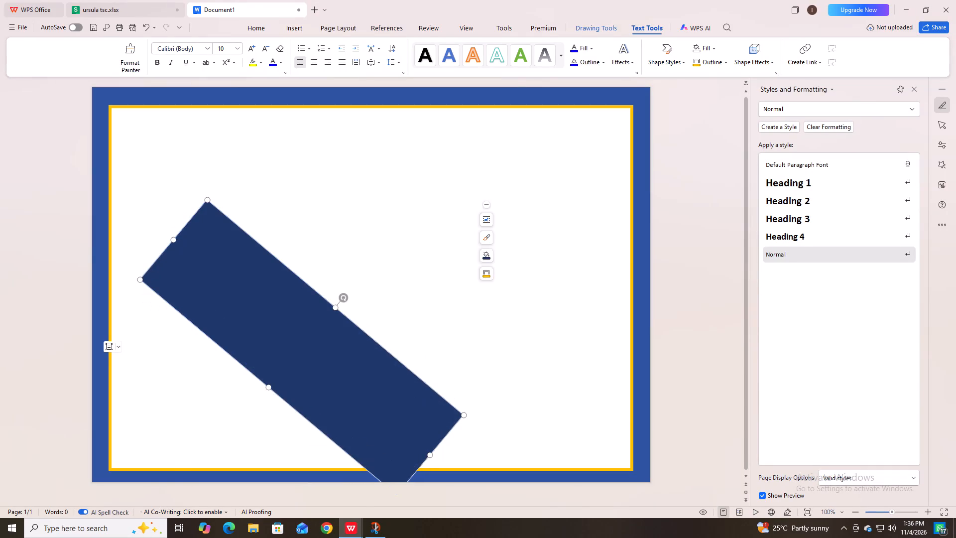
{"action": "left_click_drag", "start_coordinate": [273, 325], "coordinate": [254, 327]}
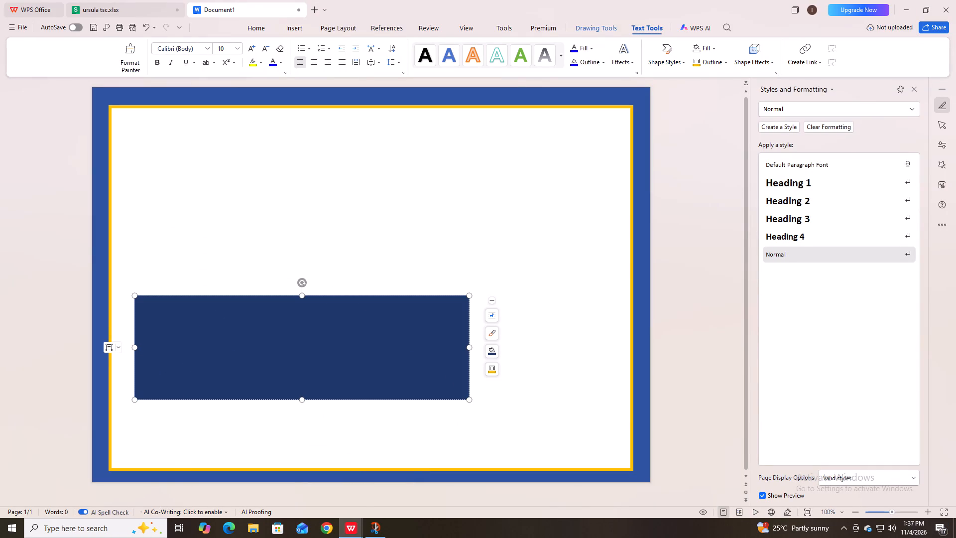
{"action": "left_click_drag", "start_coordinate": [302, 281], "coordinate": [342, 267]}
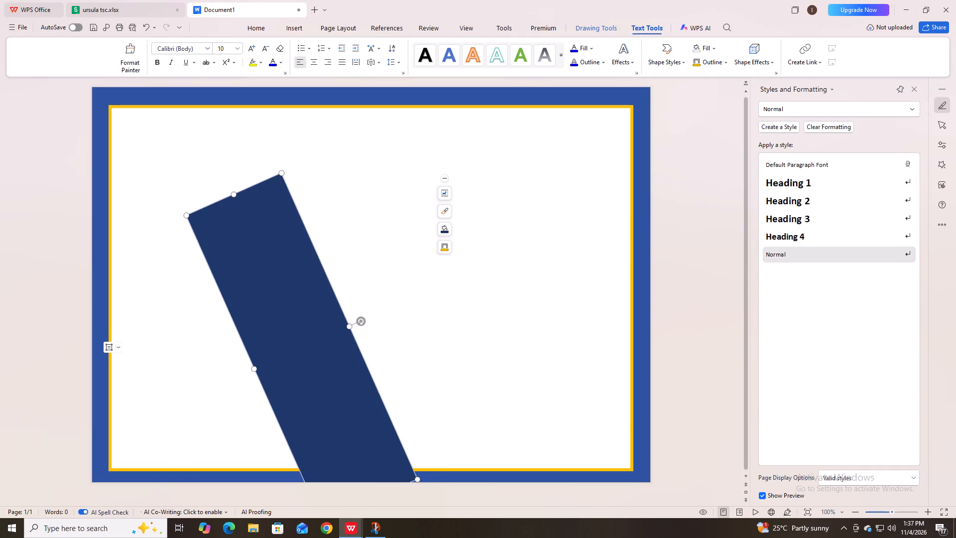
{"action": "left_click", "coordinate": [276, 319]}
{"action": "left_click_drag", "start_coordinate": [276, 334], "coordinate": [218, 324]}
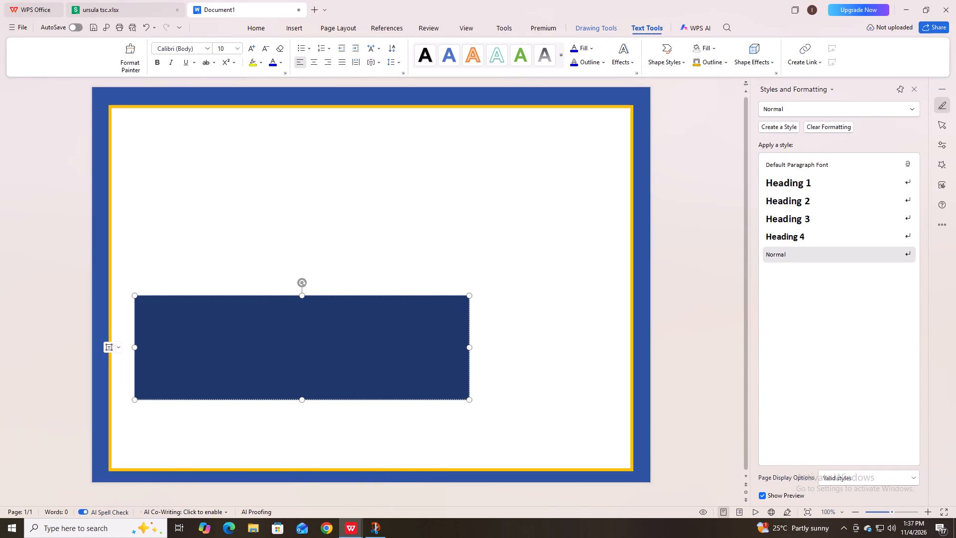
{"action": "left_click_drag", "start_coordinate": [218, 324], "coordinate": [217, 323]}
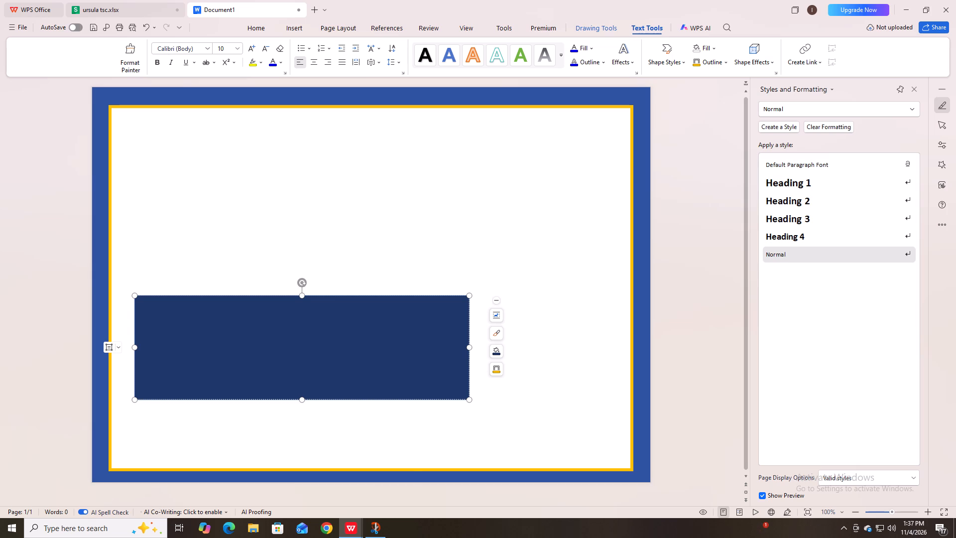
Move the steep dark blue rectangle over the page's lower-left corner so that its upper end extends past the left page edge.
{"action": "left_click_drag", "start_coordinate": [135, 360], "coordinate": [15, 377]}
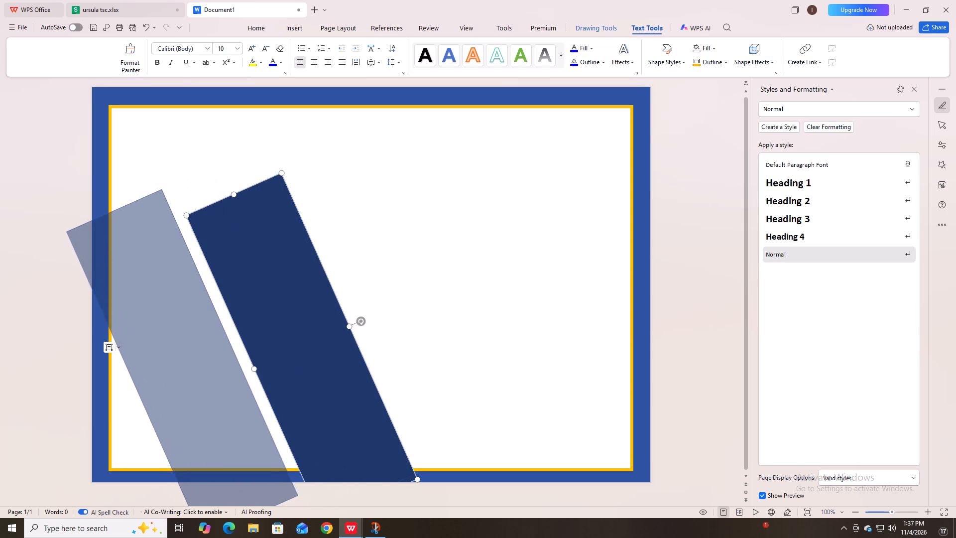
{"action": "left_click_drag", "start_coordinate": [15, 377], "coordinate": [1, 377]}
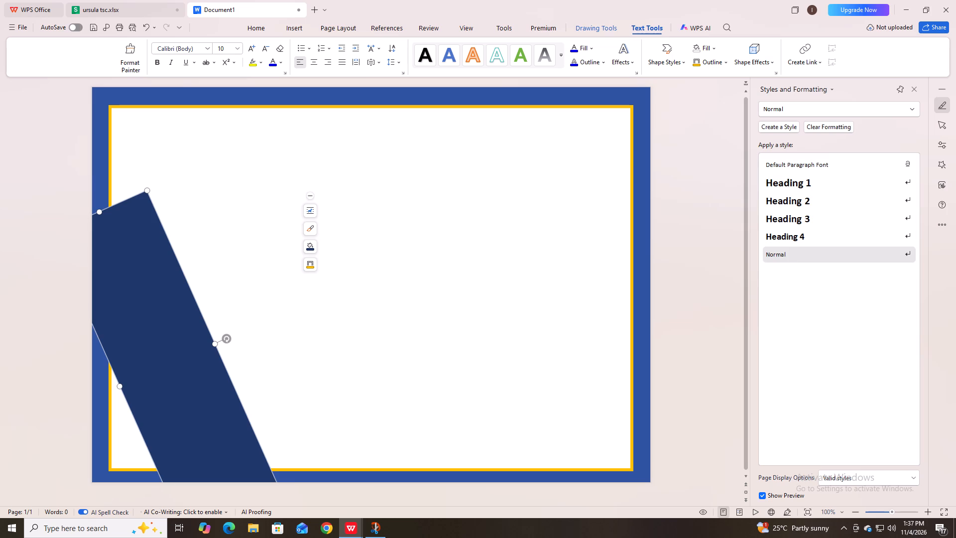
Rotate the dark blue rectangle counterclockwise to a gentler diagonal across the page's lower-left corner.
{"action": "left_click_drag", "start_coordinate": [227, 338], "coordinate": [229, 337]}
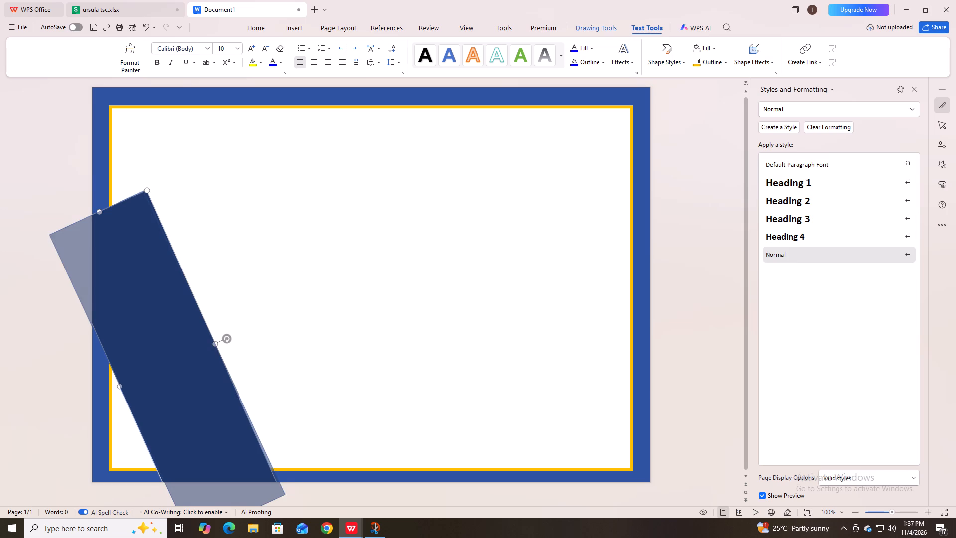
{"action": "left_click_drag", "start_coordinate": [229, 337], "coordinate": [238, 315]}
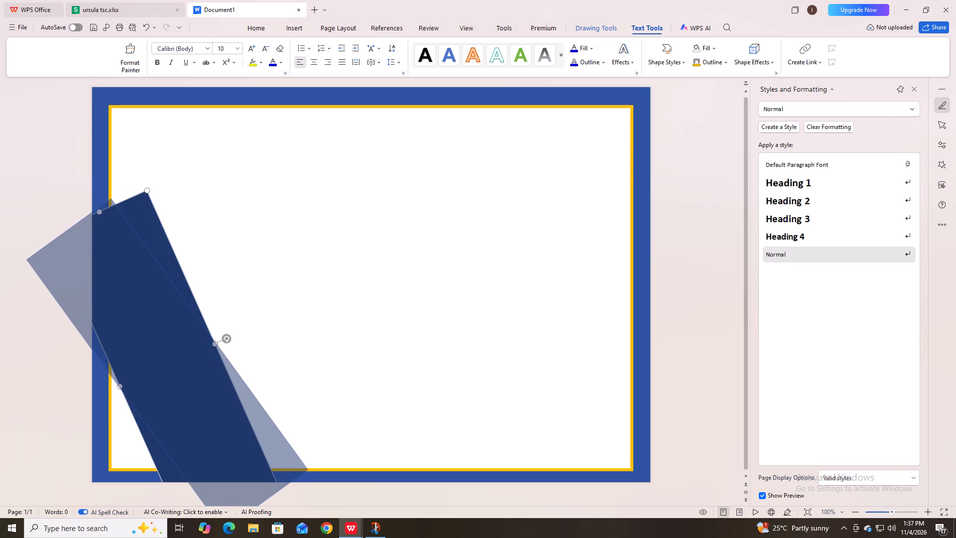
{"action": "left_click_drag", "start_coordinate": [238, 315], "coordinate": [239, 310]}
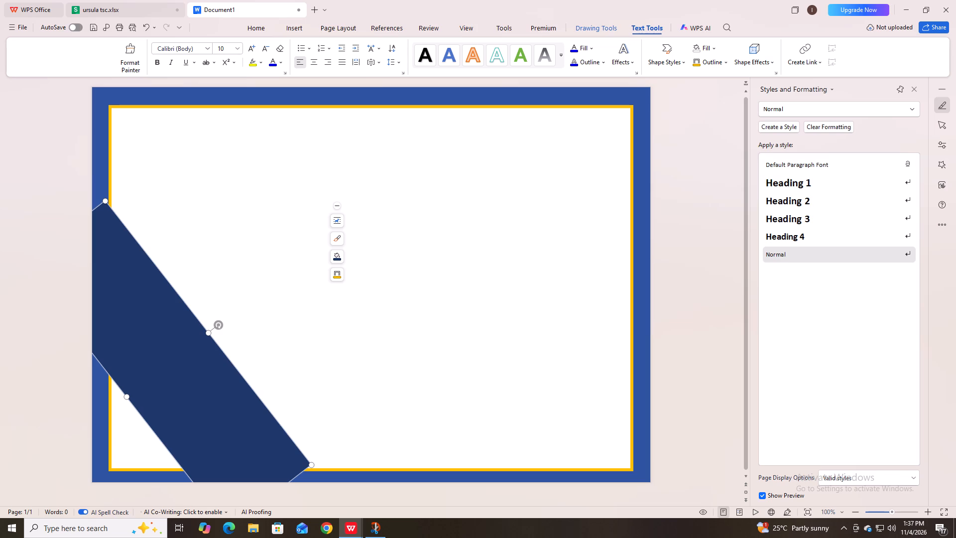
{"action": "left_click", "coordinate": [86, 212]}
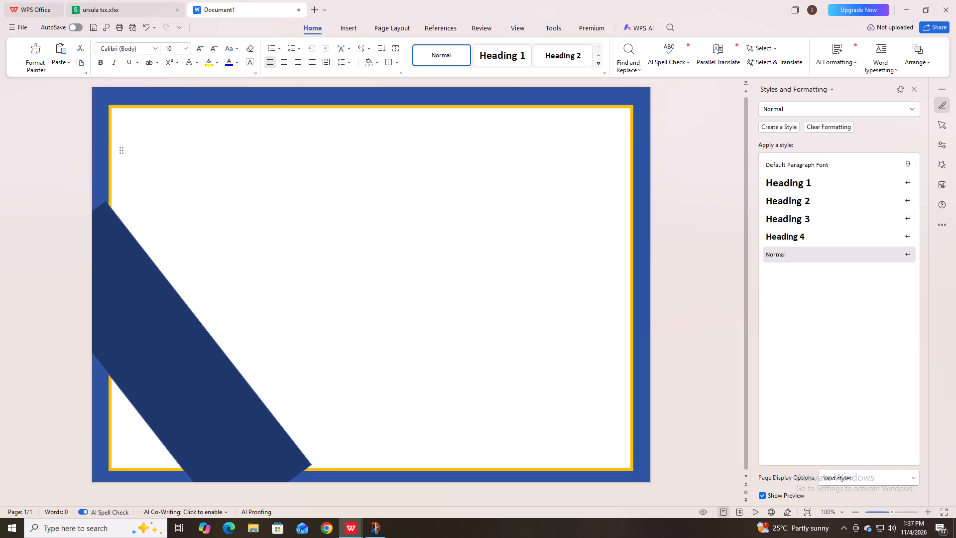
{"action": "left_click", "coordinate": [80, 220]}
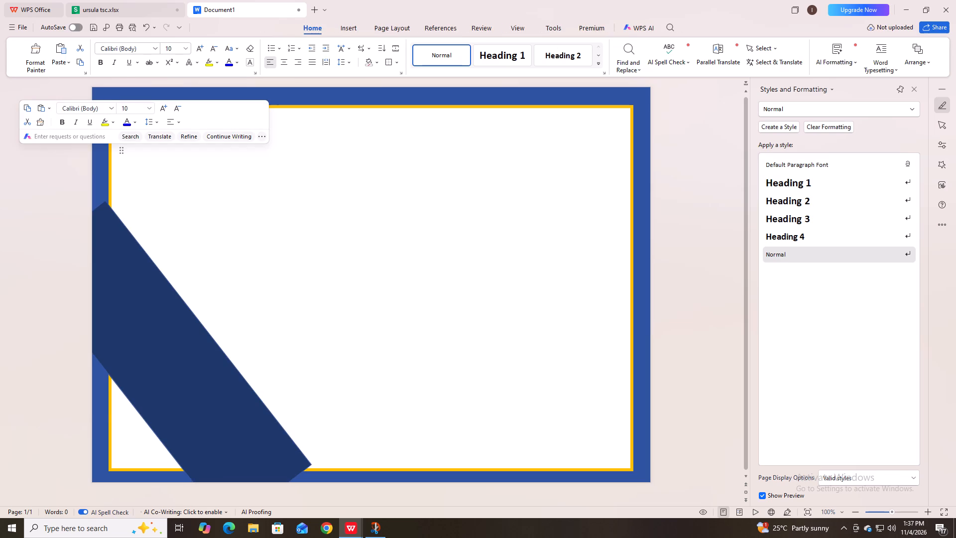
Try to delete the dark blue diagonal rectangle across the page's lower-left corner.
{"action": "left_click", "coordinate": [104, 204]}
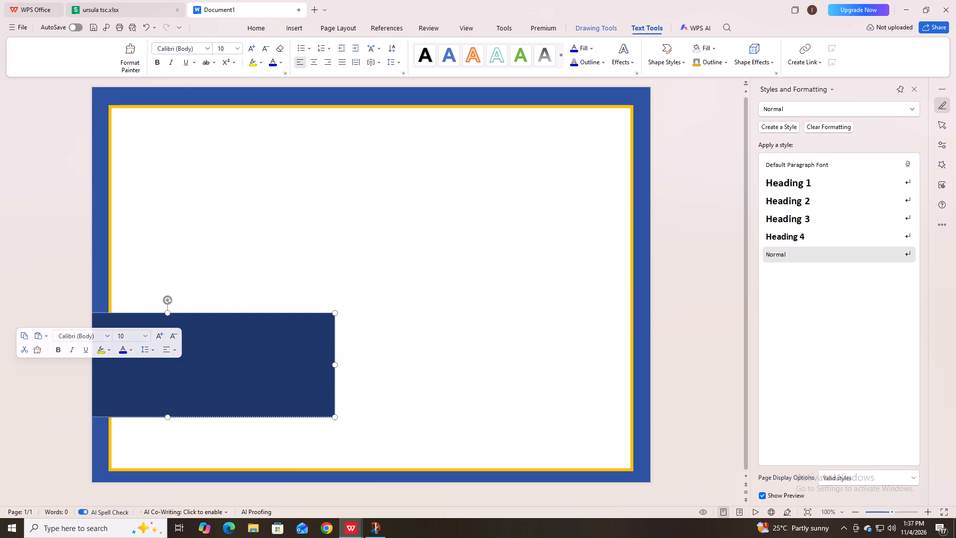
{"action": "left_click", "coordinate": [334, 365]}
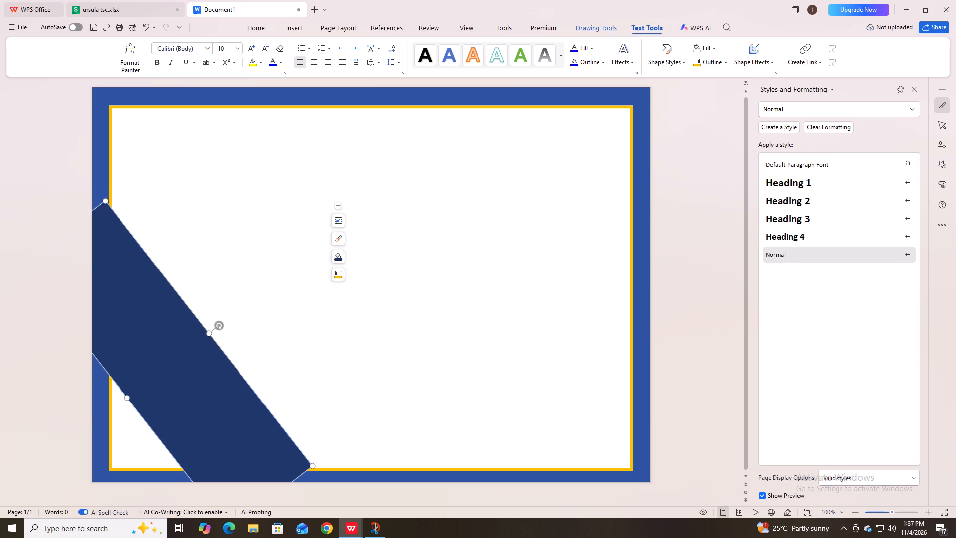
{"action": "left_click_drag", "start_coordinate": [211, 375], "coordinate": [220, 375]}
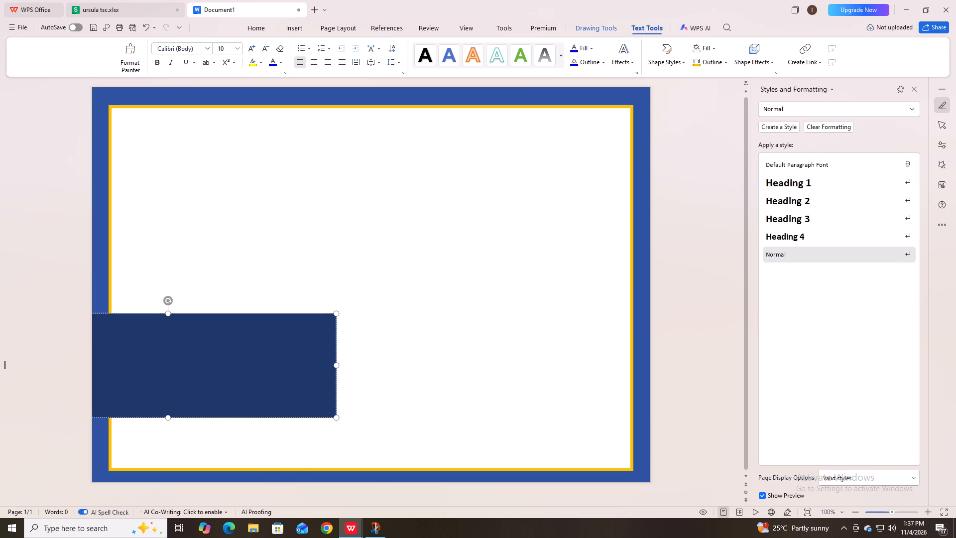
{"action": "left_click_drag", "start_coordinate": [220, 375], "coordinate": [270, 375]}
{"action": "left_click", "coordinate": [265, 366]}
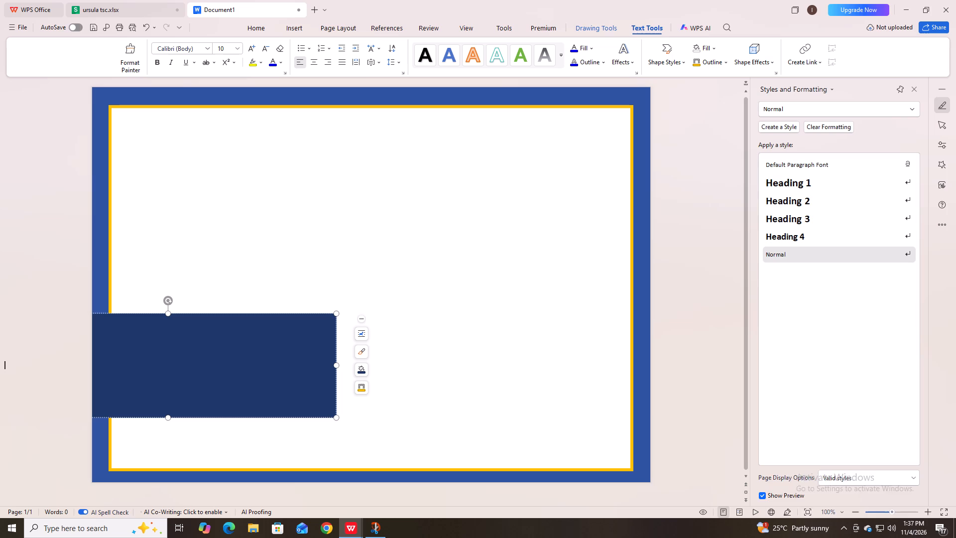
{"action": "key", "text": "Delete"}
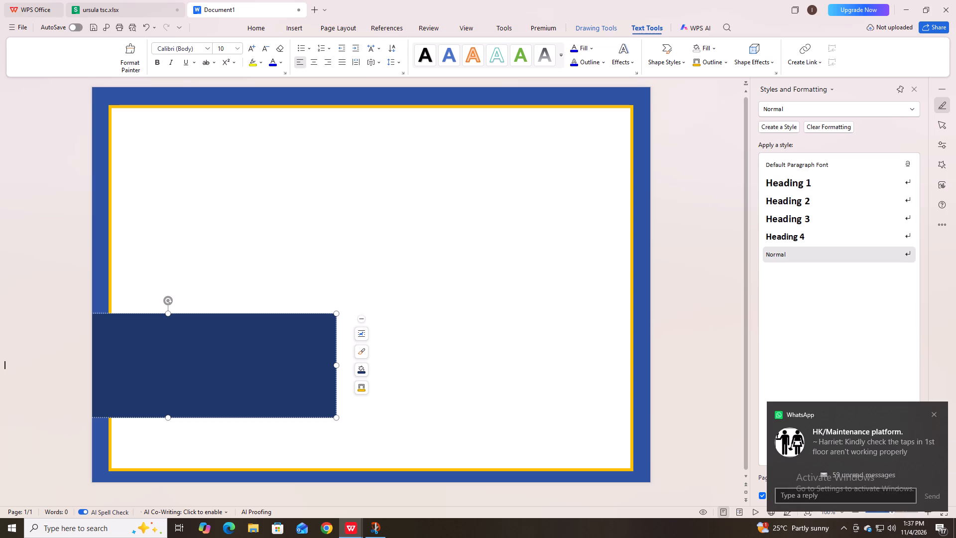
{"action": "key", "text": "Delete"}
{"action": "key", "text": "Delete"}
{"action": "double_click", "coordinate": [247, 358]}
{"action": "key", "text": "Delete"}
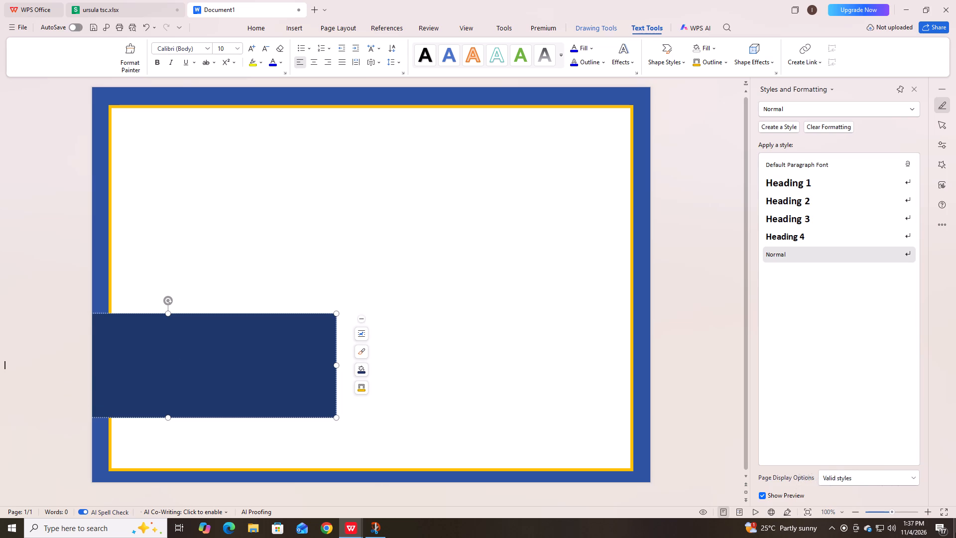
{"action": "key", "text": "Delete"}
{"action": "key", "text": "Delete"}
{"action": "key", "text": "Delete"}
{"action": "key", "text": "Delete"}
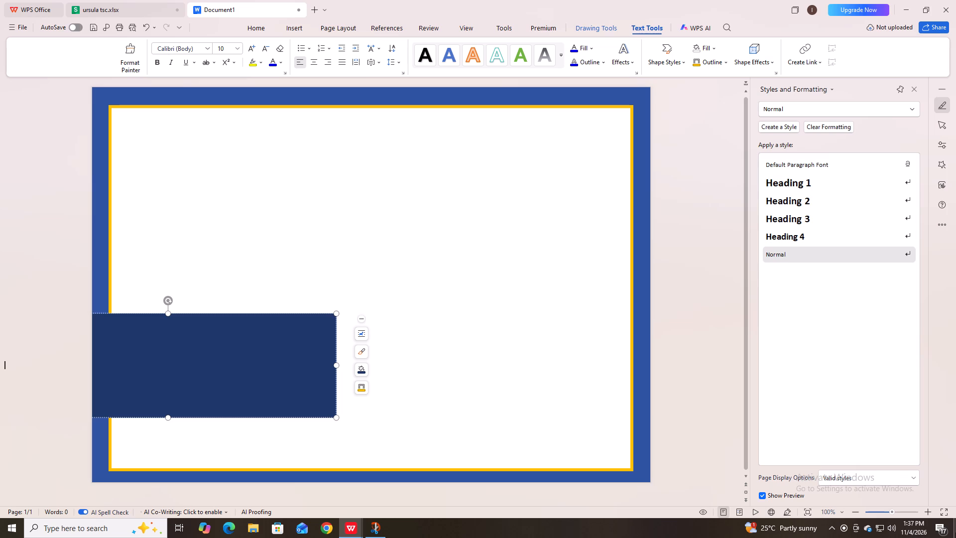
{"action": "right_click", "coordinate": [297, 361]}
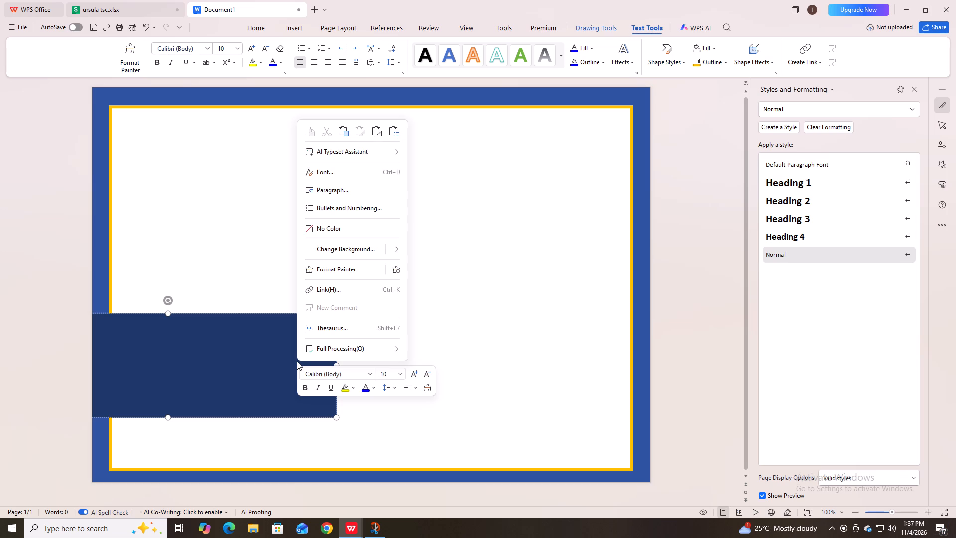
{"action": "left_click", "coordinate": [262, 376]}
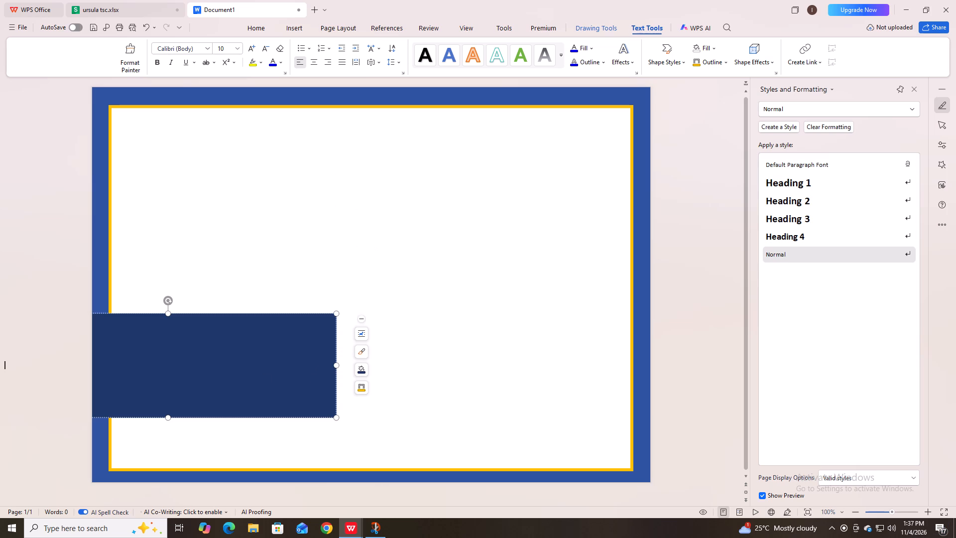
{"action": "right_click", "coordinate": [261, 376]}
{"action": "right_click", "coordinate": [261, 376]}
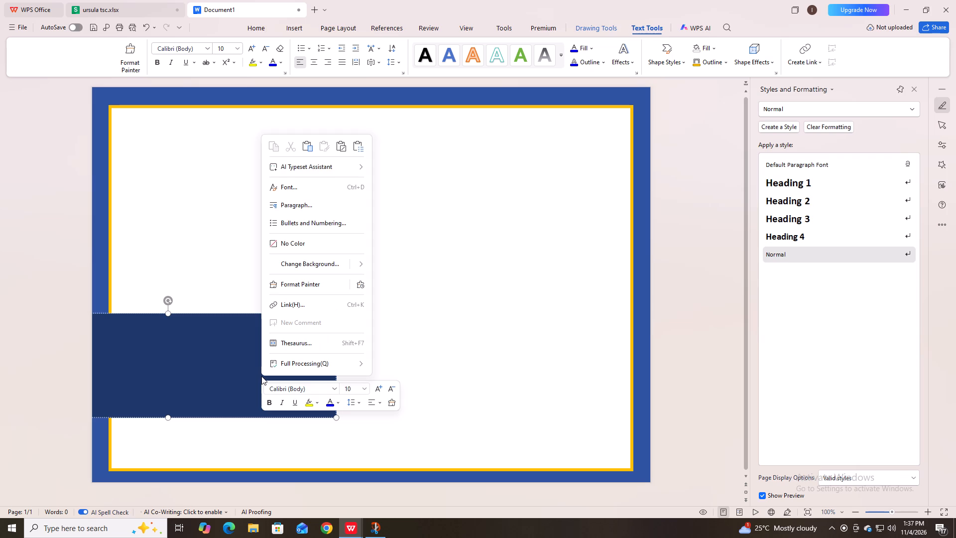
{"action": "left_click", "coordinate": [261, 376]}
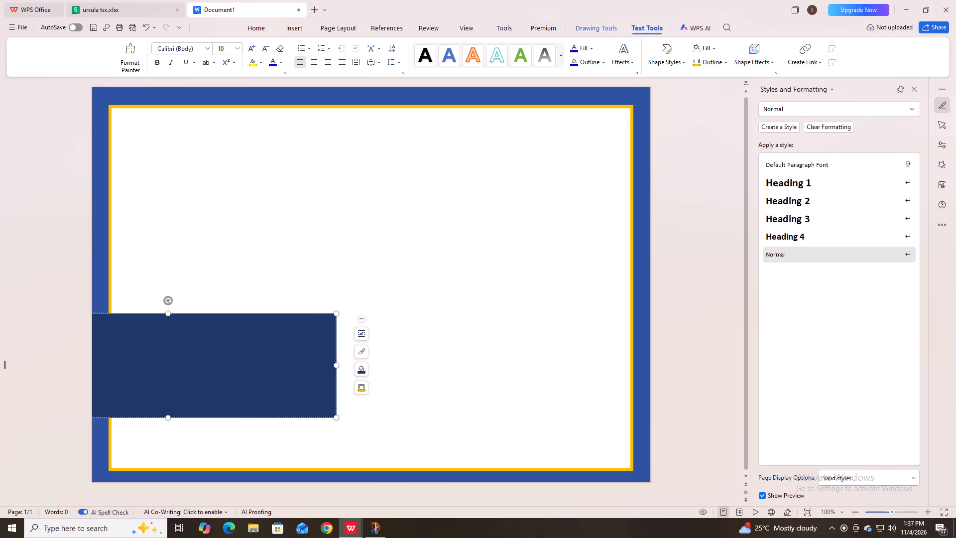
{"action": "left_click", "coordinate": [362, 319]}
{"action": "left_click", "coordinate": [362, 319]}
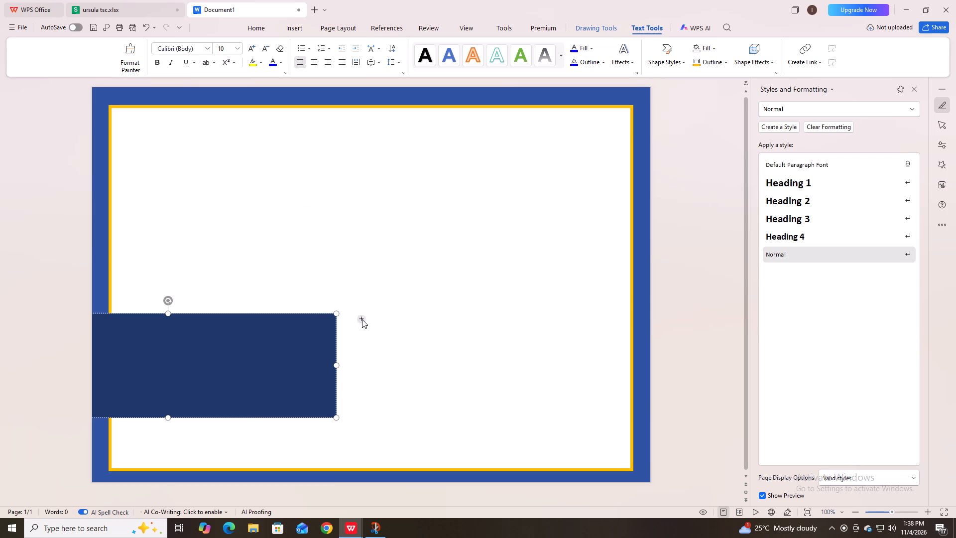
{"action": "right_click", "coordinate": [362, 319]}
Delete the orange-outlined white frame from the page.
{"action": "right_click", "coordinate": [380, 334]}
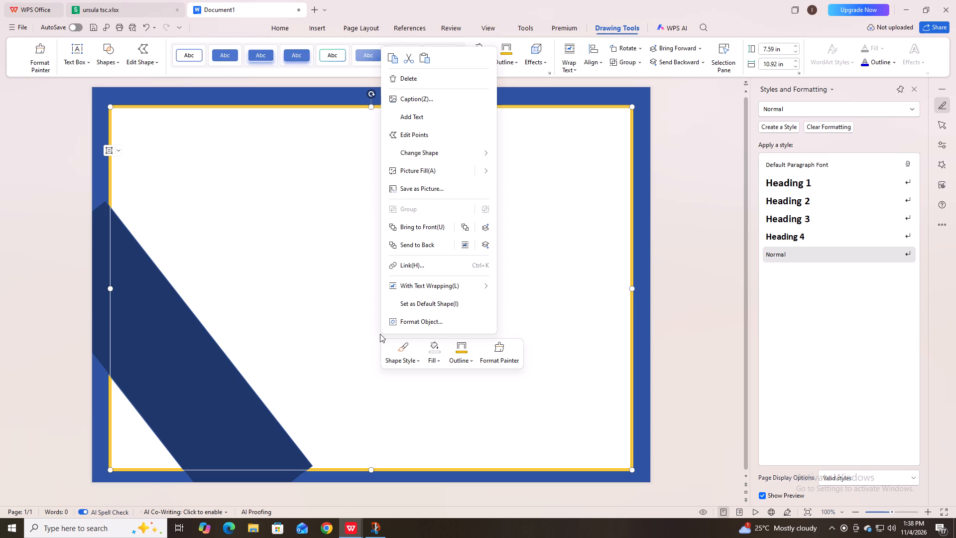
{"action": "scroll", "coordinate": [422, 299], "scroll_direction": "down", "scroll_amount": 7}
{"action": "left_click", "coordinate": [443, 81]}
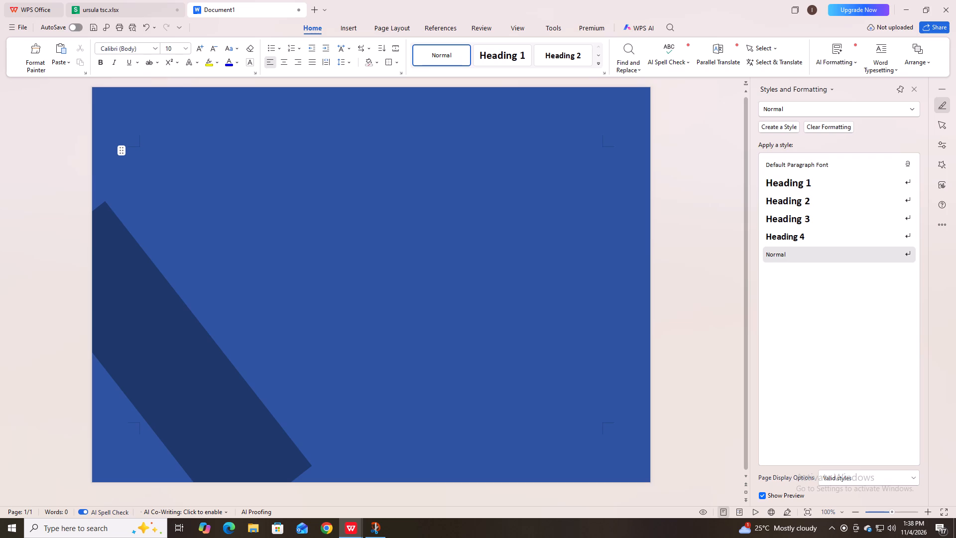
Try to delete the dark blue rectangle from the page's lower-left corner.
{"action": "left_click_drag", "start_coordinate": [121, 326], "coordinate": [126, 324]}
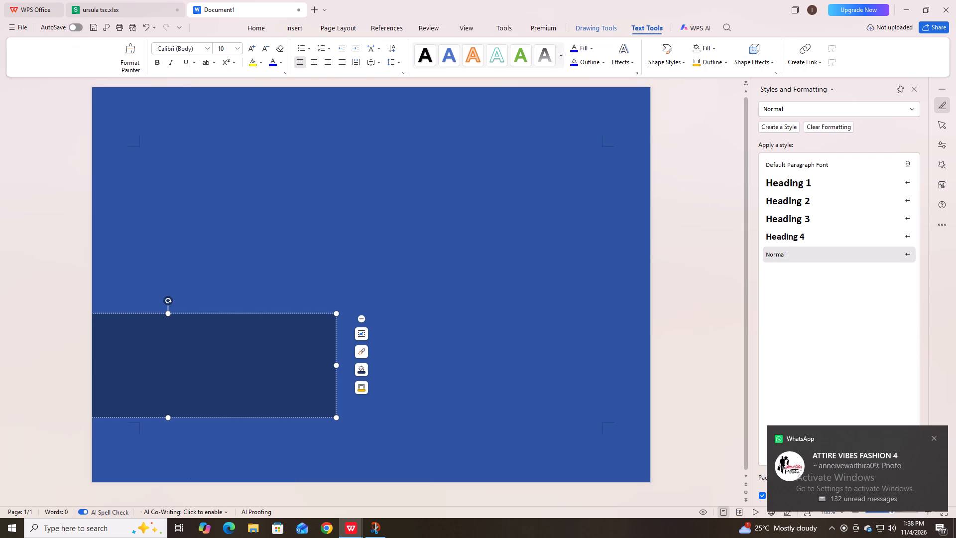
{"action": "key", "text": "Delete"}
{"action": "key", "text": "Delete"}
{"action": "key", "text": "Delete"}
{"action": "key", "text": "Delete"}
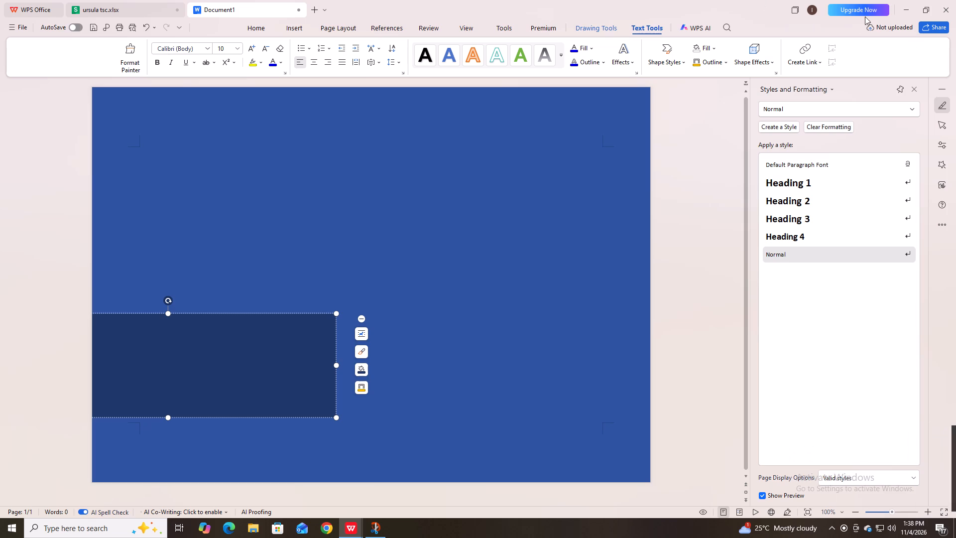
Close WPS Office without saving the changes to ursula tsc.xlsx or Document1.
{"action": "left_click", "coordinate": [947, 9]}
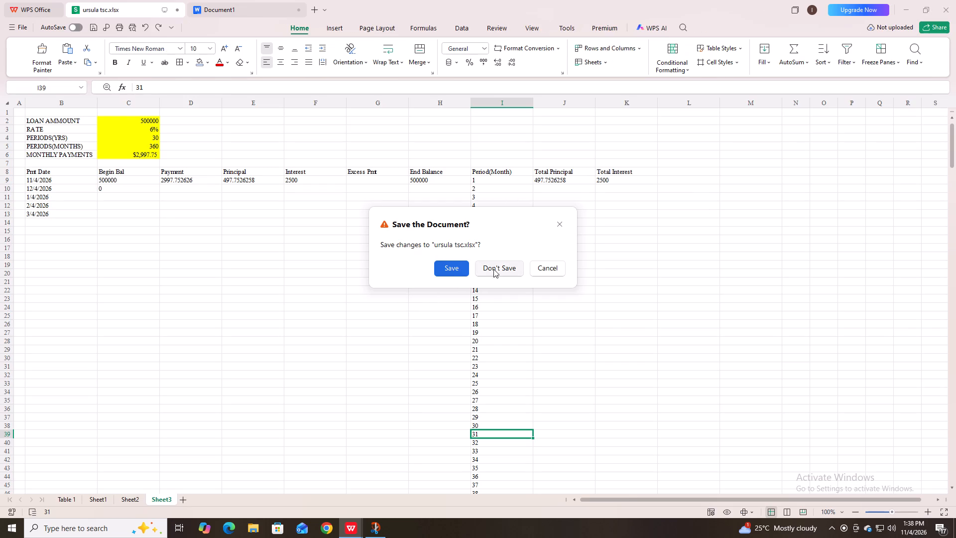
{"action": "left_click", "coordinate": [497, 269]}
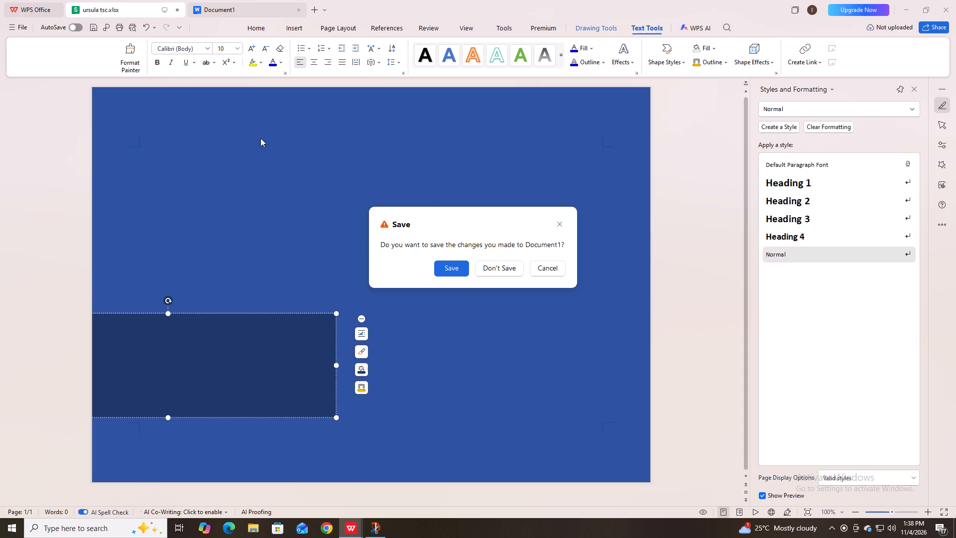
{"action": "left_click", "coordinate": [498, 274]}
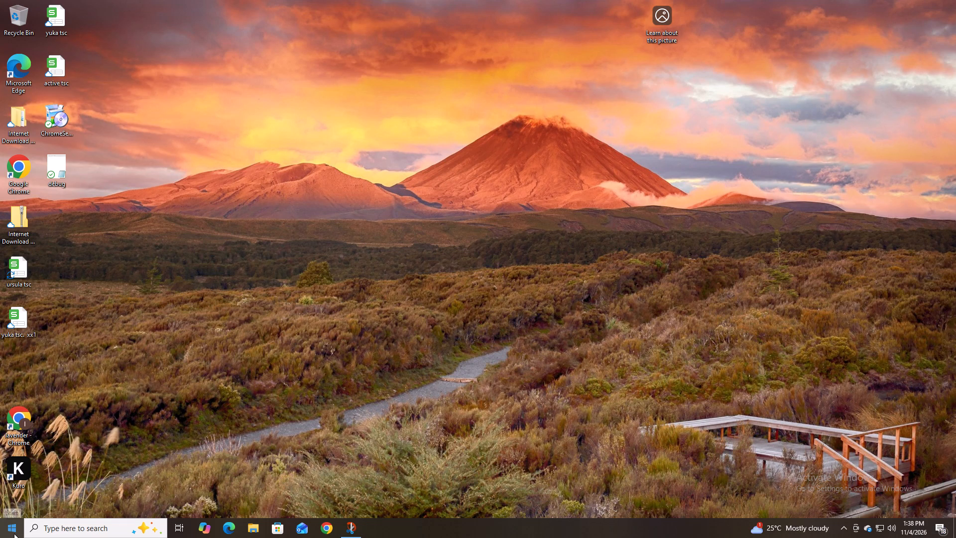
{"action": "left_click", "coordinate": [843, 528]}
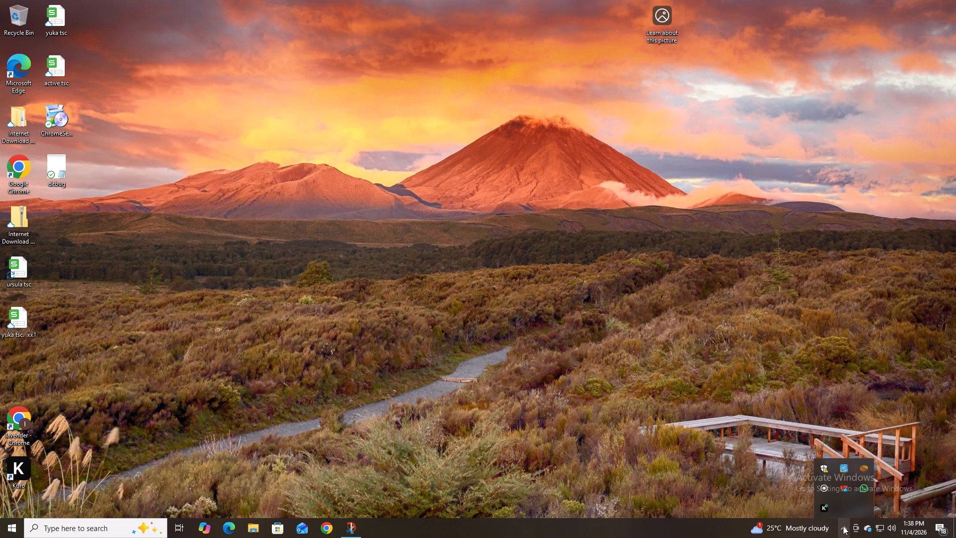
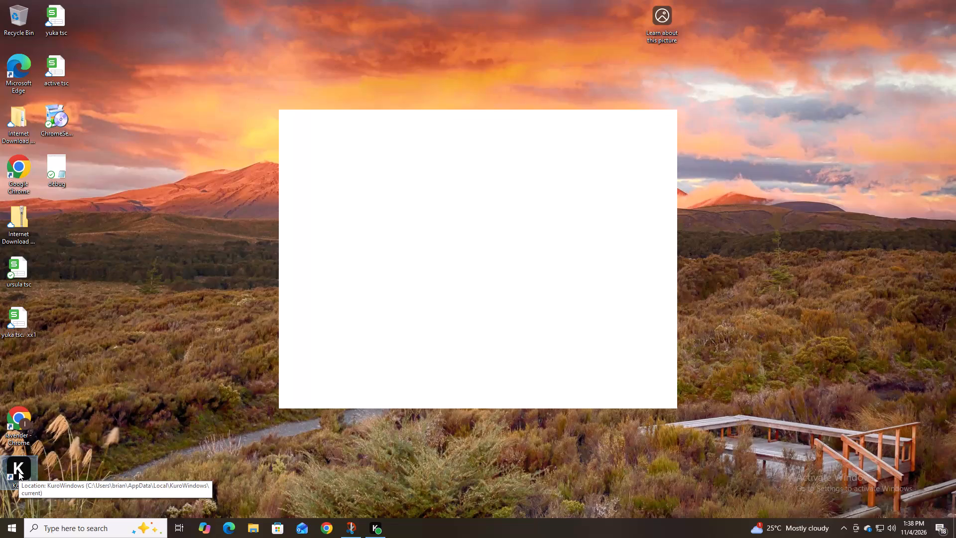
Launch Kuro from the desktop.
{"action": "double_click", "coordinate": [18, 472]}
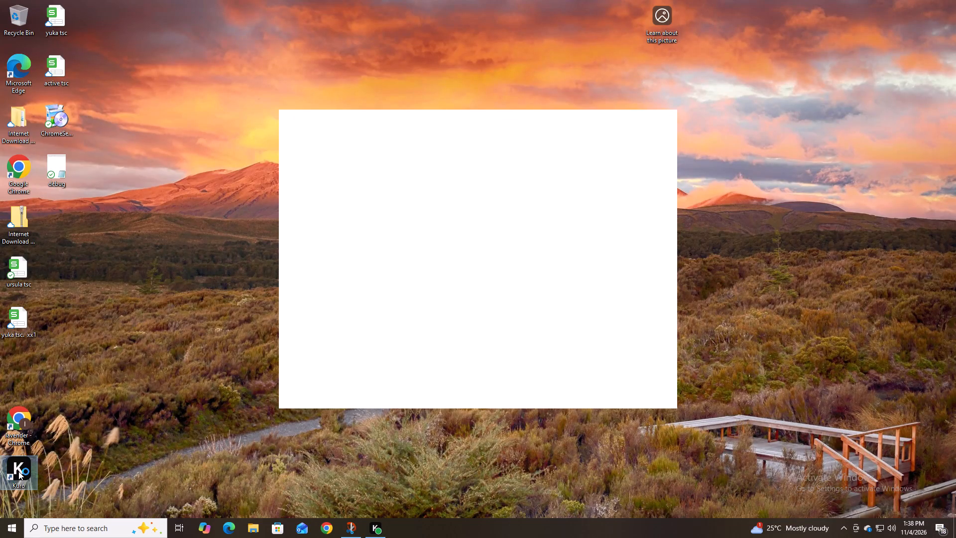
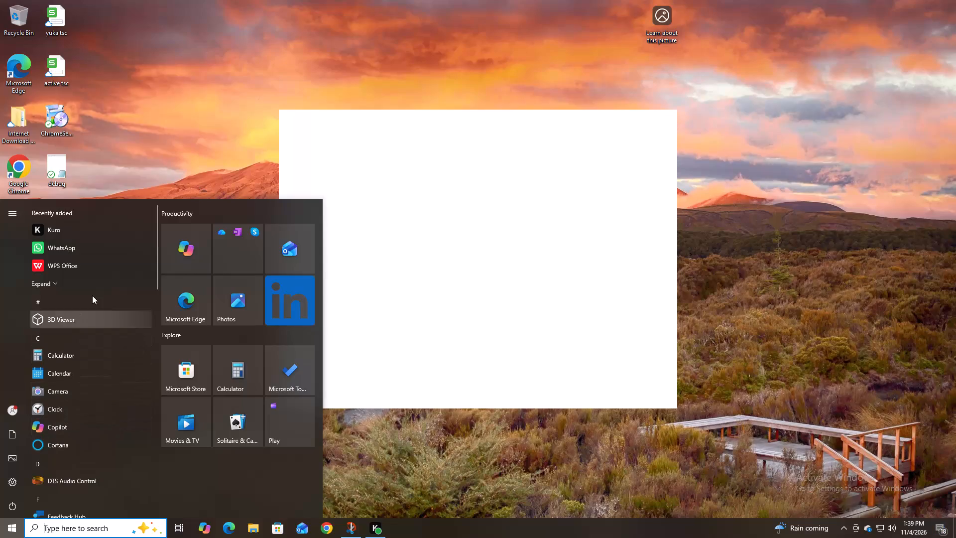
Launch WPS Office.
{"action": "left_click", "coordinate": [93, 264]}
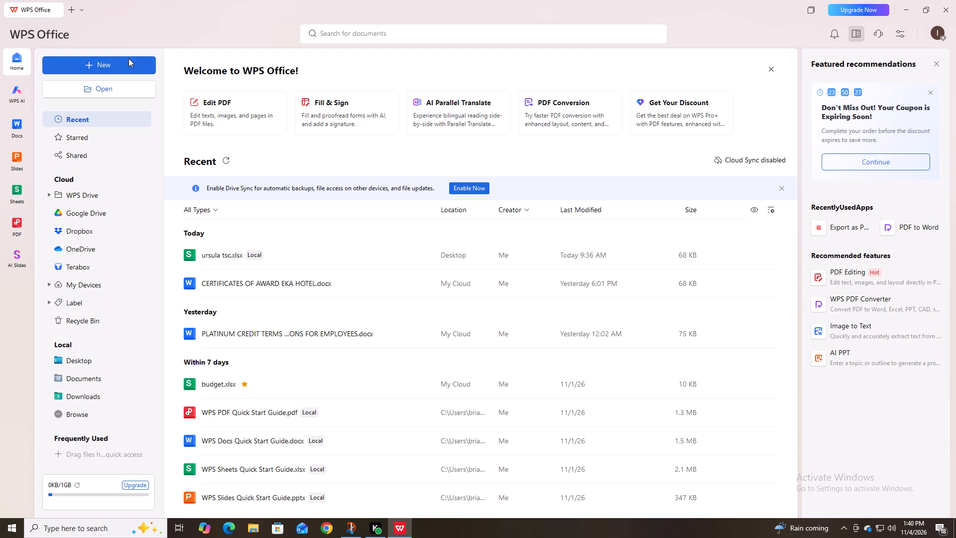
Create a new blank Docs document.
{"action": "left_click", "coordinate": [118, 67]}
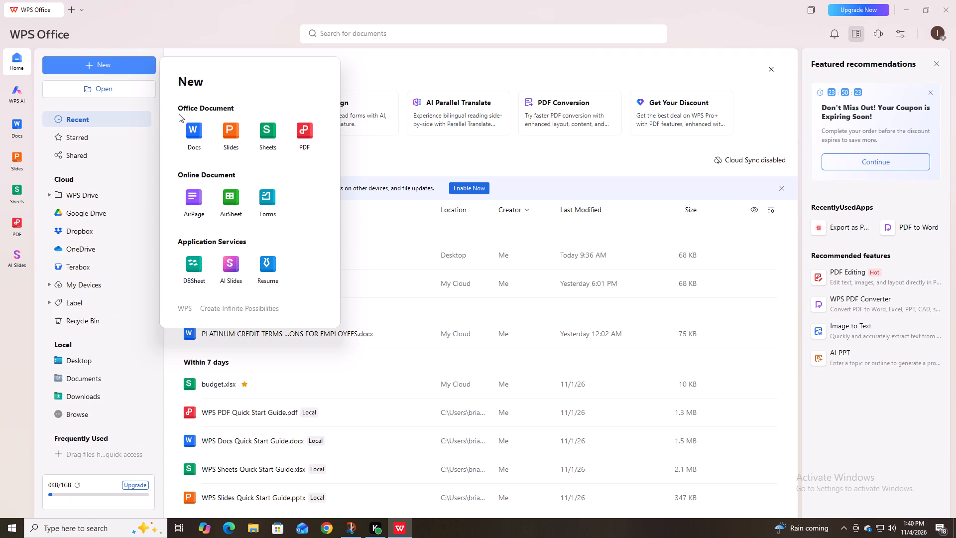
{"action": "left_click", "coordinate": [197, 132]}
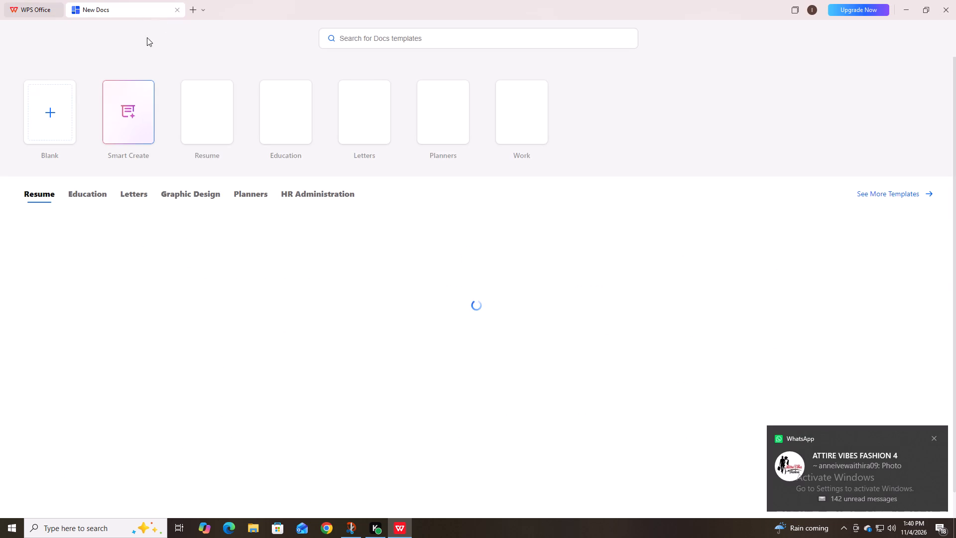
{"action": "left_click", "coordinate": [56, 113]}
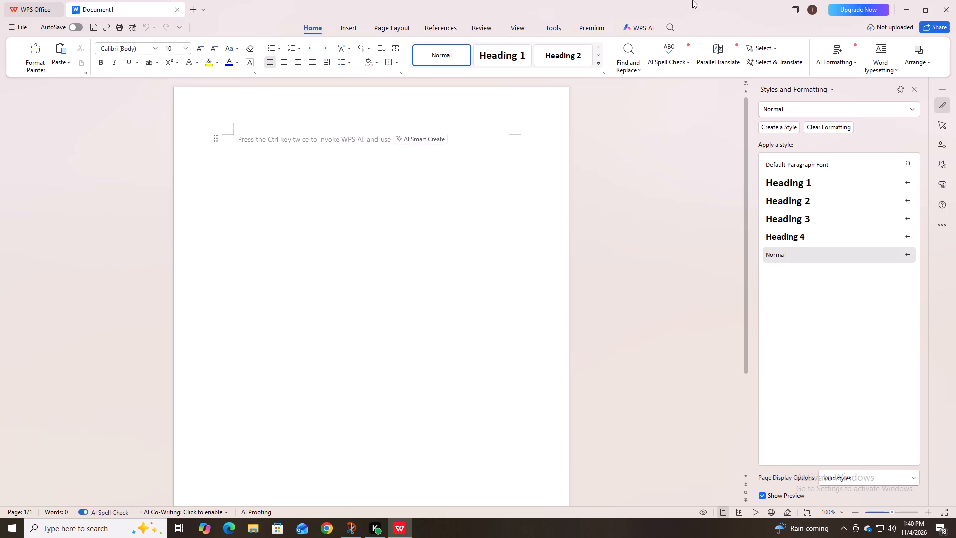
Set the blank document's page orientation to landscape.
{"action": "left_click", "coordinate": [353, 31]}
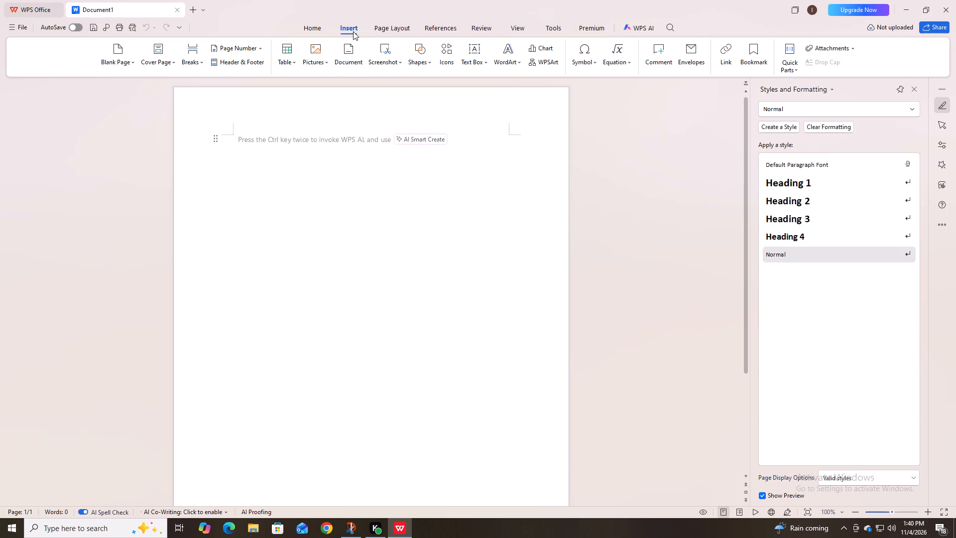
{"action": "left_click", "coordinate": [380, 26]}
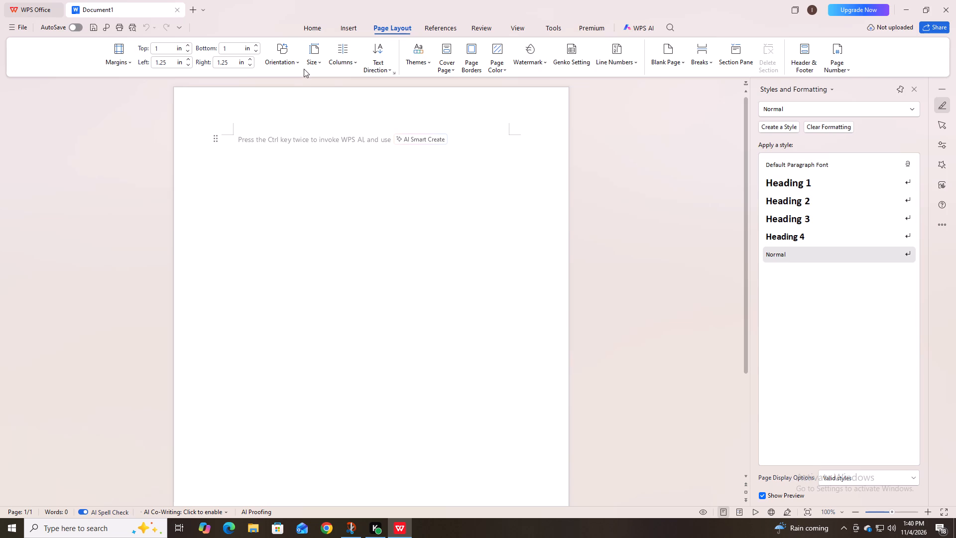
{"action": "left_click", "coordinate": [298, 61]}
{"action": "left_click", "coordinate": [300, 97]}
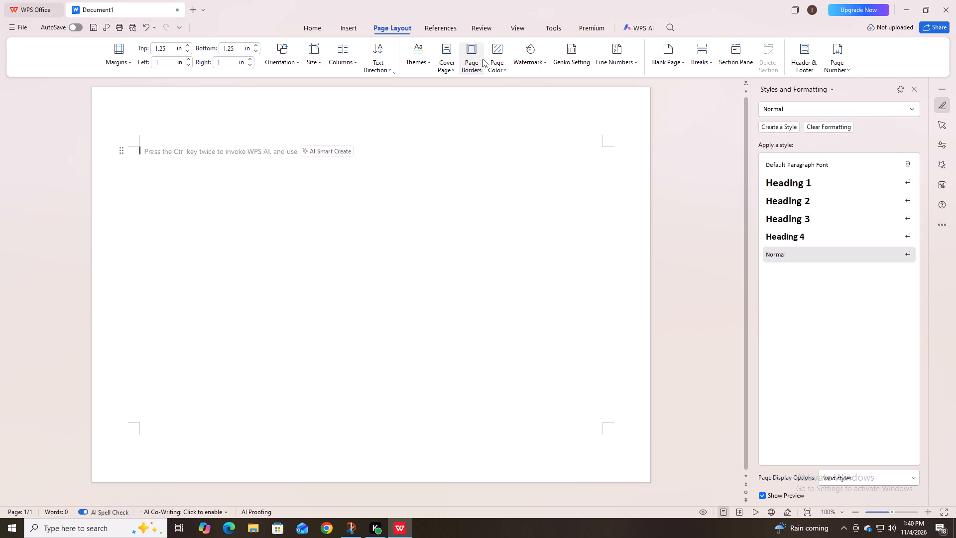
Set the page background to the darkest shade of the blue theme colour.
{"action": "left_click", "coordinate": [507, 71]}
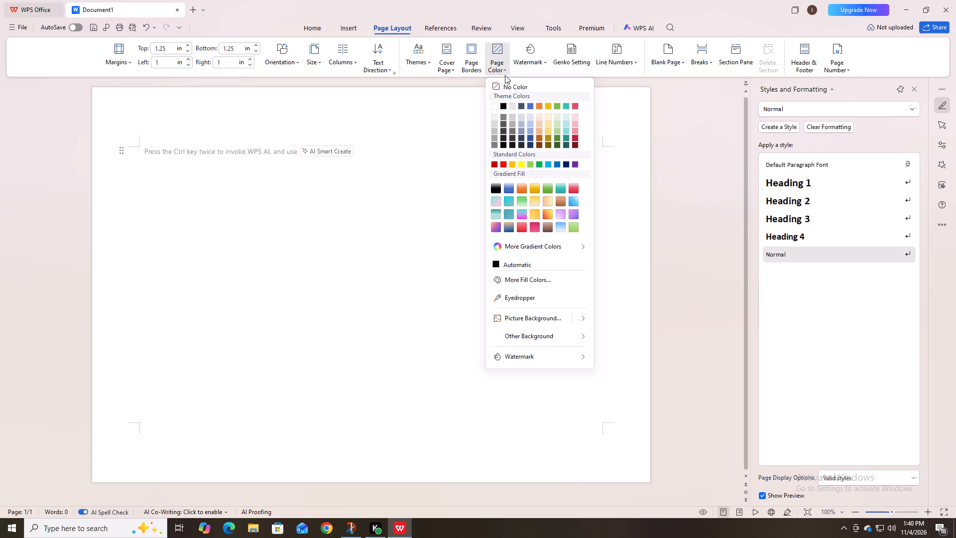
{"action": "left_click", "coordinate": [528, 106]}
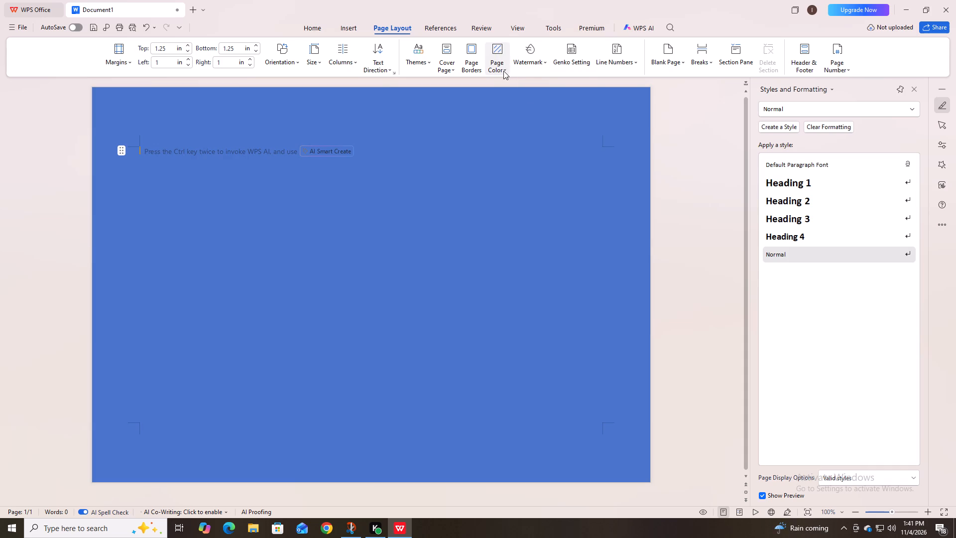
{"action": "left_click", "coordinate": [503, 71]}
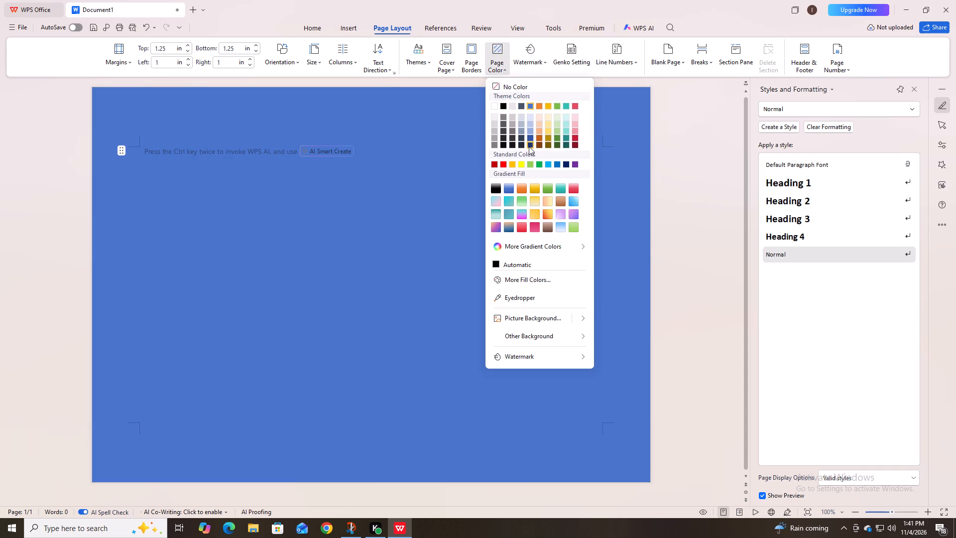
{"action": "left_click", "coordinate": [529, 142]}
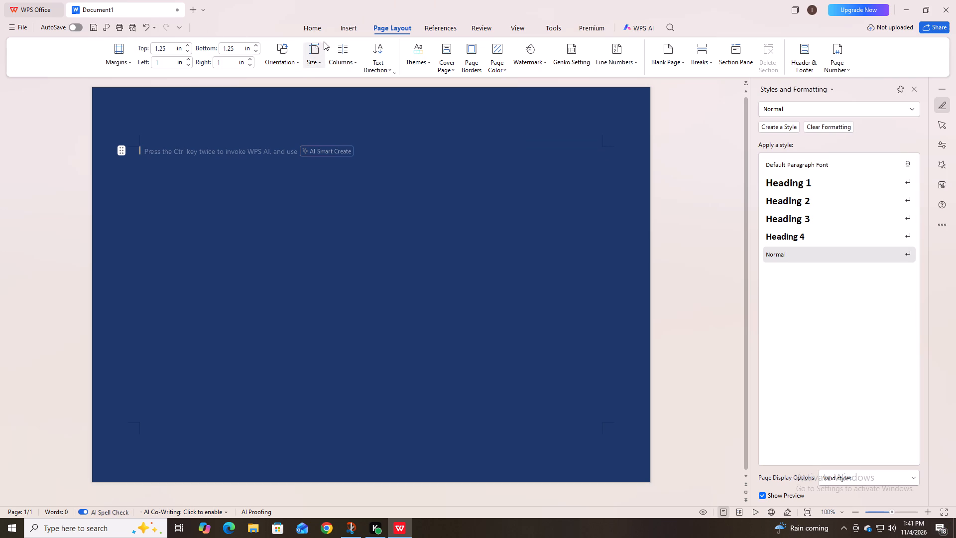
Draw a plain rectangle about 7.57 in high and 10.95 in wide over most of the page.
{"action": "left_click", "coordinate": [340, 27]}
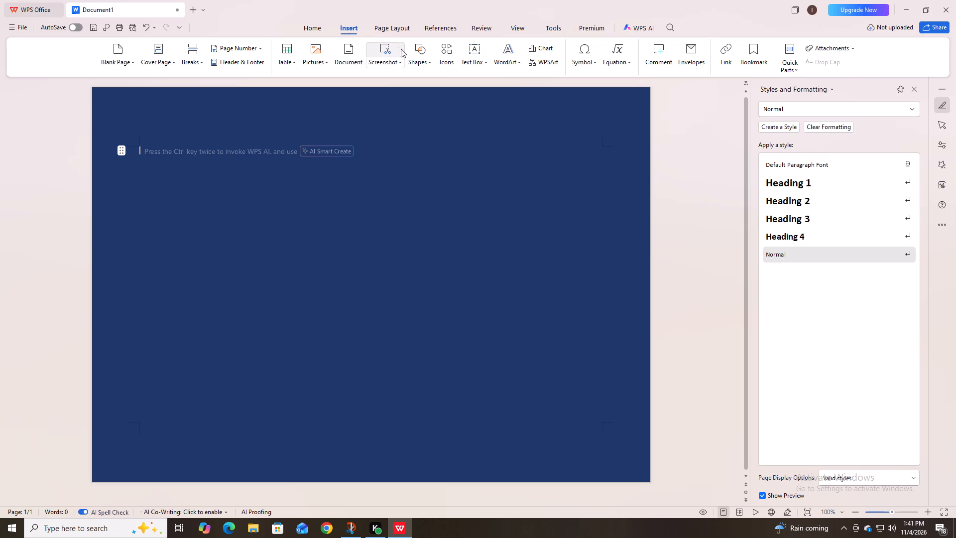
{"action": "left_click", "coordinate": [427, 60]}
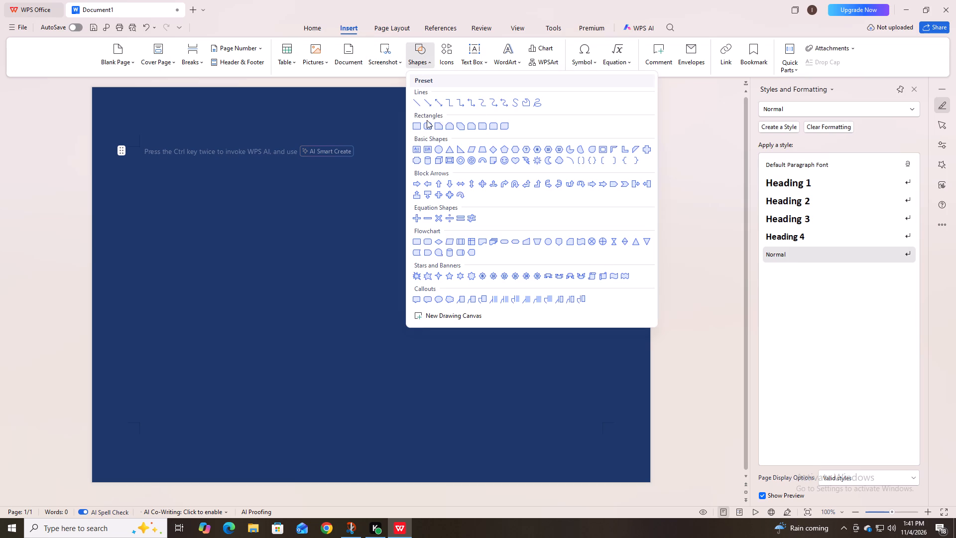
{"action": "left_click", "coordinate": [414, 125]}
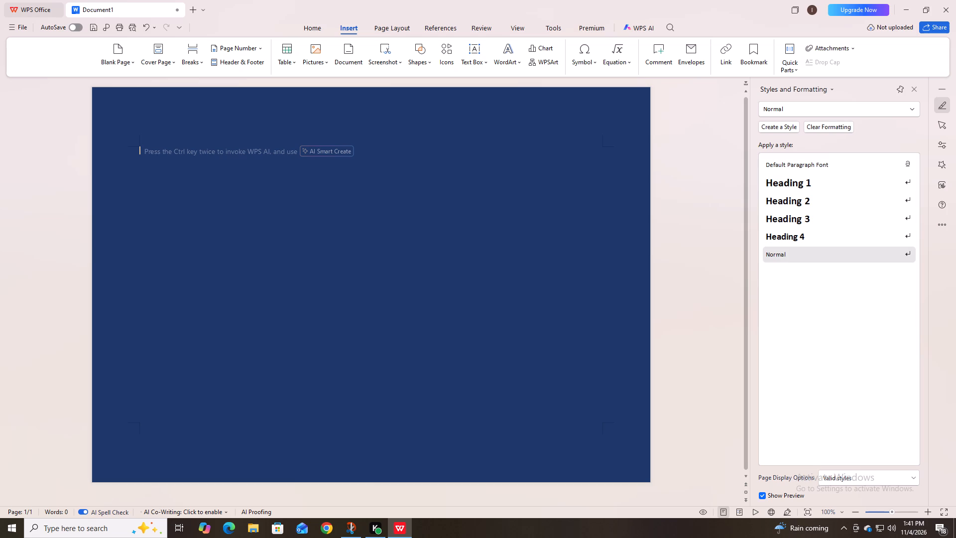
{"action": "left_click_drag", "start_coordinate": [110, 108], "coordinate": [304, 224]}
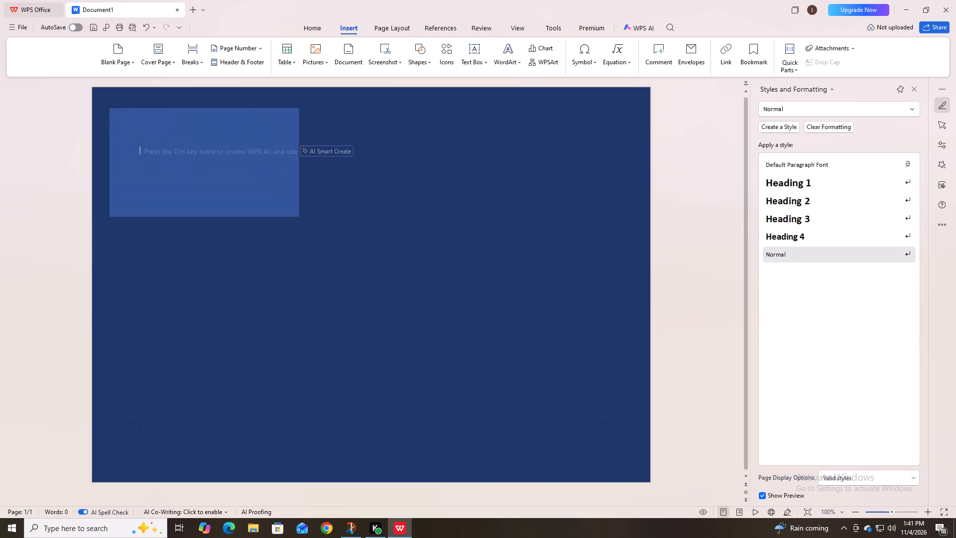
{"action": "left_click_drag", "start_coordinate": [304, 224], "coordinate": [565, 468]}
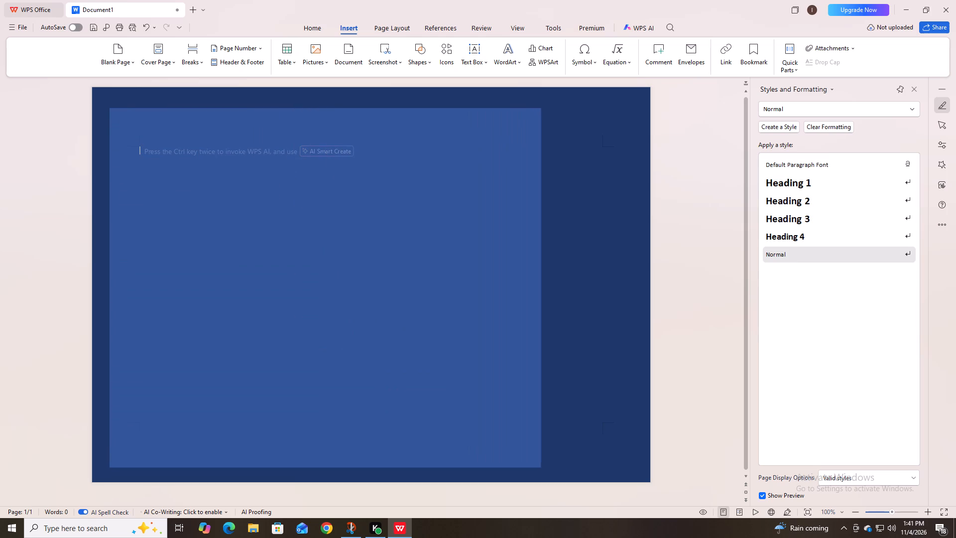
{"action": "left_click_drag", "start_coordinate": [565, 468], "coordinate": [631, 471]}
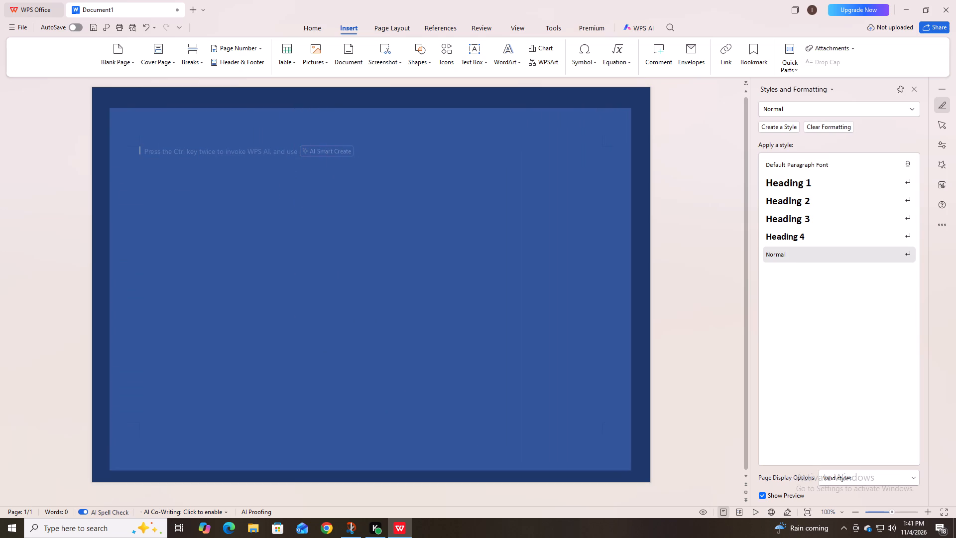
{"action": "left_click_drag", "start_coordinate": [631, 471], "coordinate": [627, 471]}
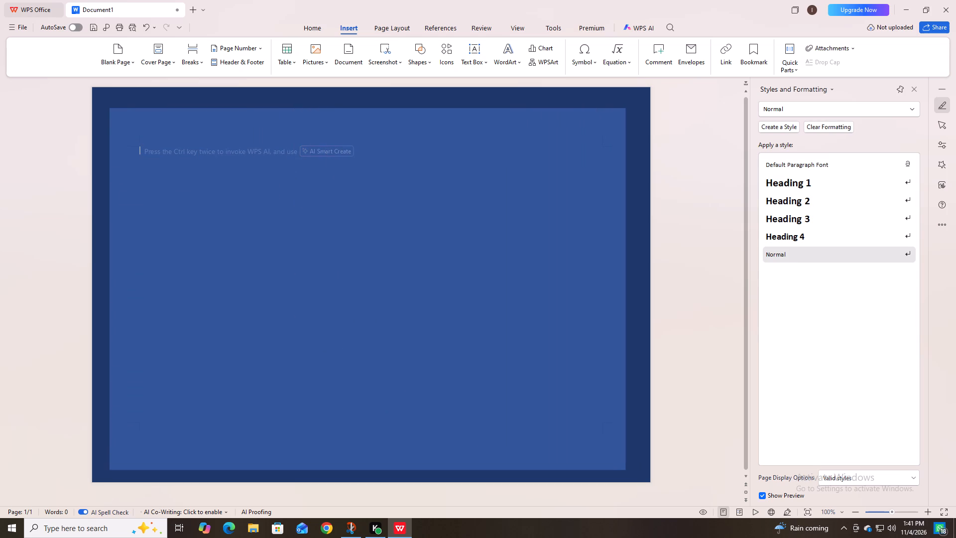
{"action": "left_click_drag", "start_coordinate": [627, 471], "coordinate": [633, 470]}
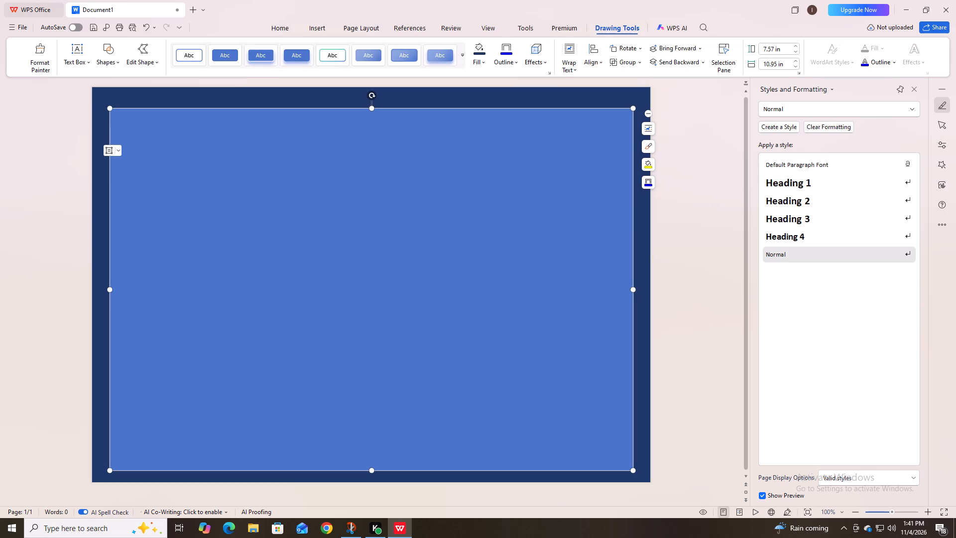
Shrink the rectangle from all four sides to about 7.20 in high and 10.38 in wide, leaving a wider blue border.
{"action": "left_click_drag", "start_coordinate": [631, 290], "coordinate": [618, 290]}
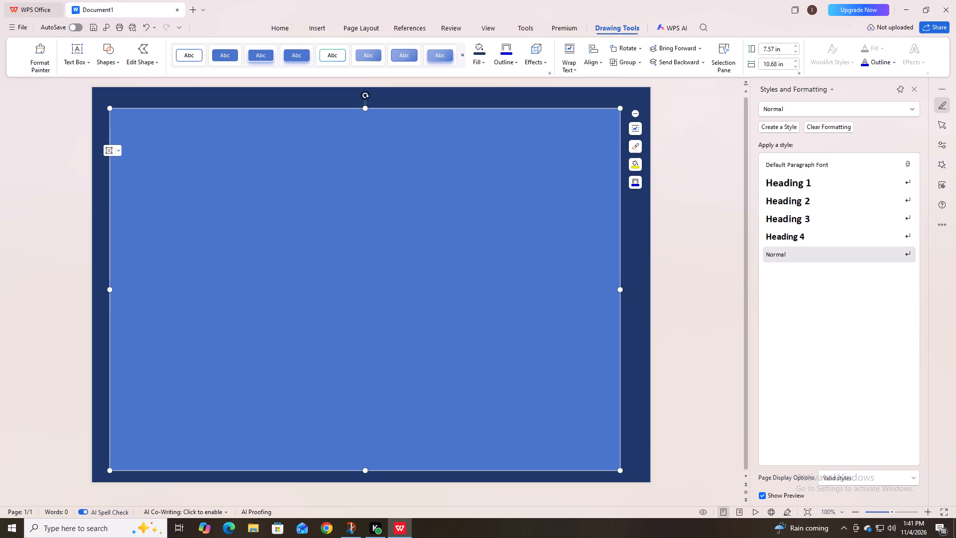
{"action": "left_click_drag", "start_coordinate": [366, 469], "coordinate": [369, 464]}
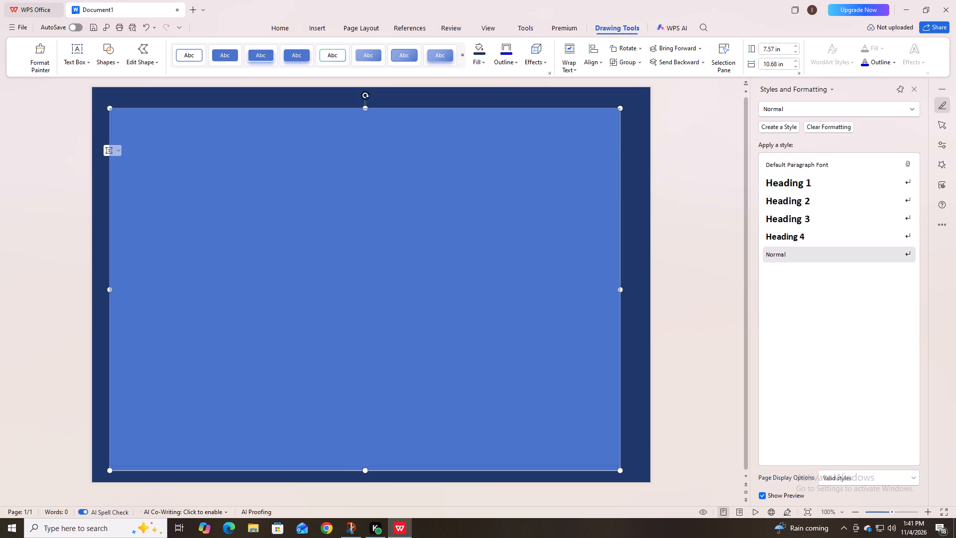
{"action": "left_click_drag", "start_coordinate": [369, 464], "coordinate": [379, 457]}
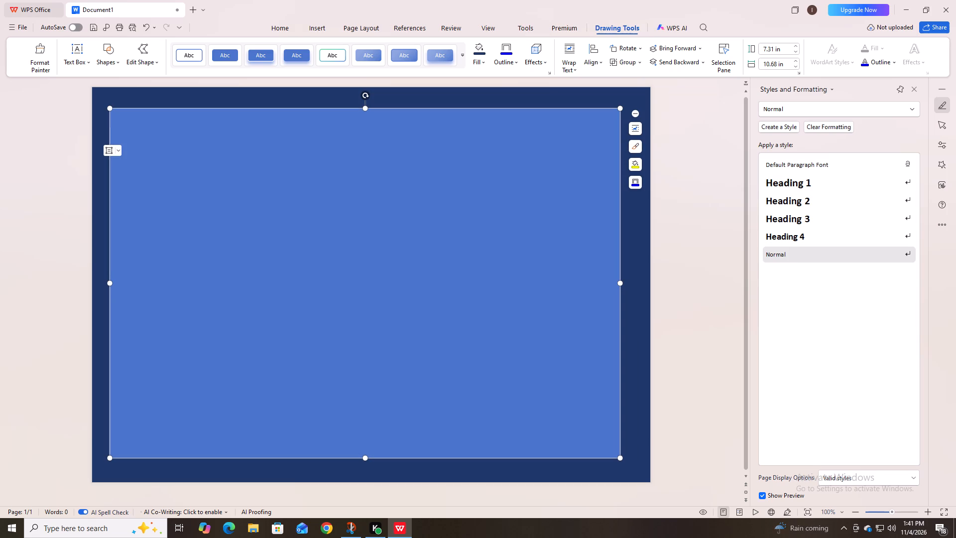
{"action": "left_click_drag", "start_coordinate": [109, 282], "coordinate": [118, 286]}
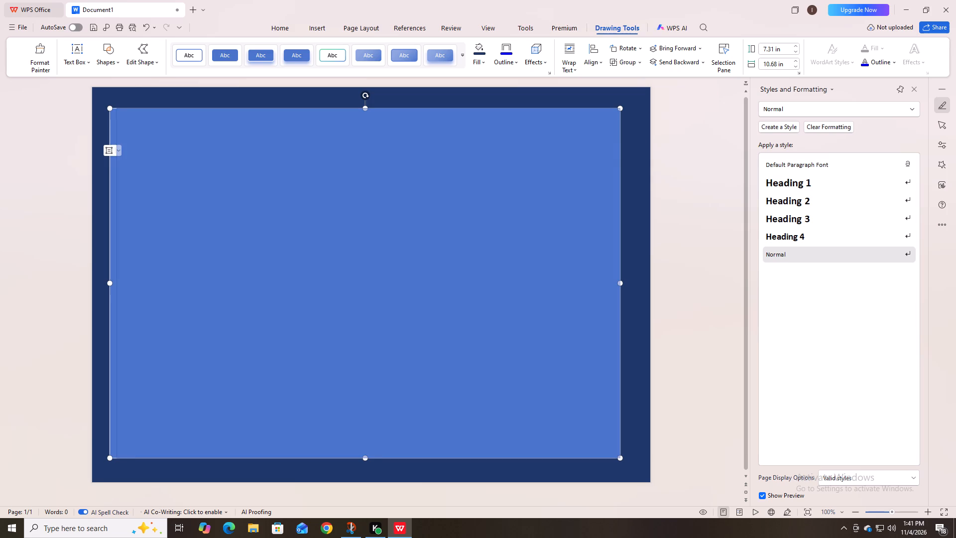
{"action": "left_click_drag", "start_coordinate": [118, 286], "coordinate": [123, 287]}
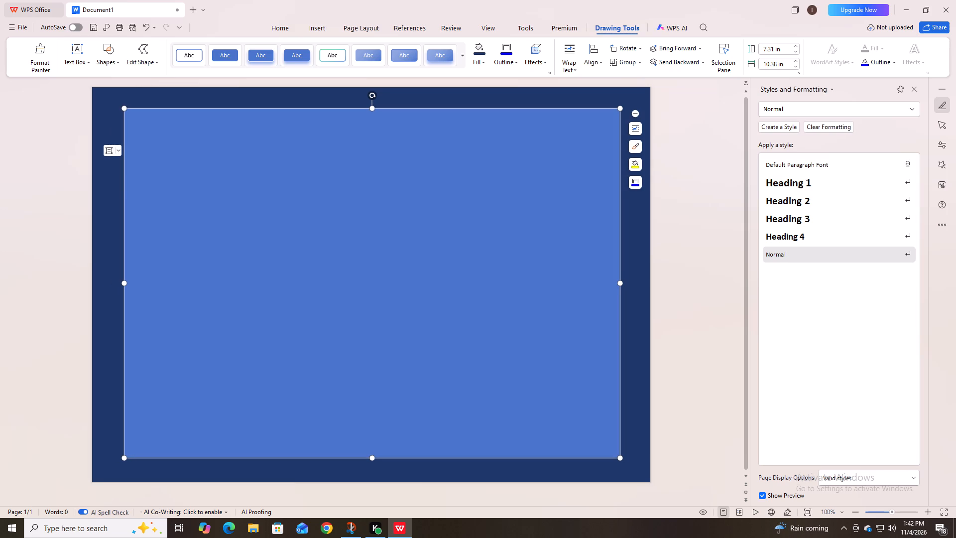
{"action": "left_click_drag", "start_coordinate": [374, 109], "coordinate": [376, 114]}
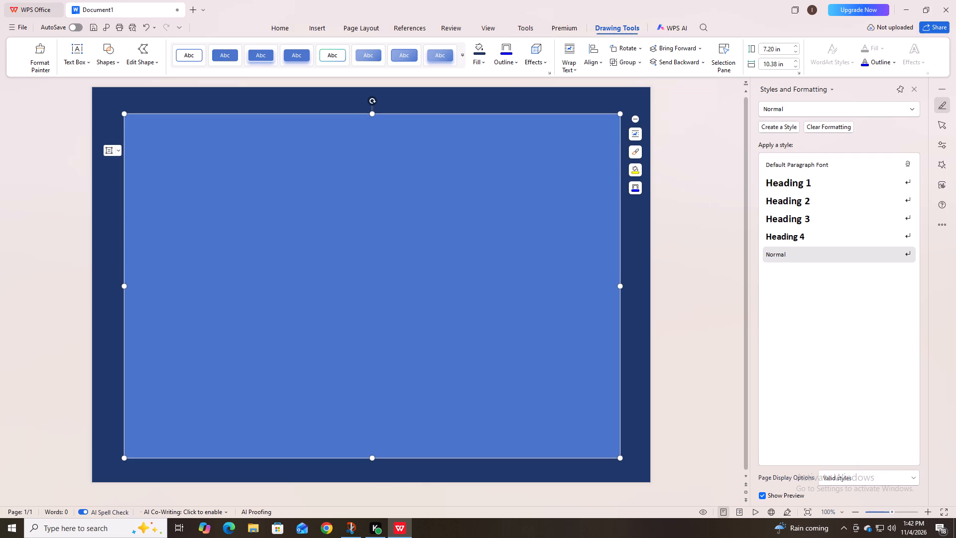
Fill the large rectangle with white.
{"action": "left_click", "coordinate": [637, 170]}
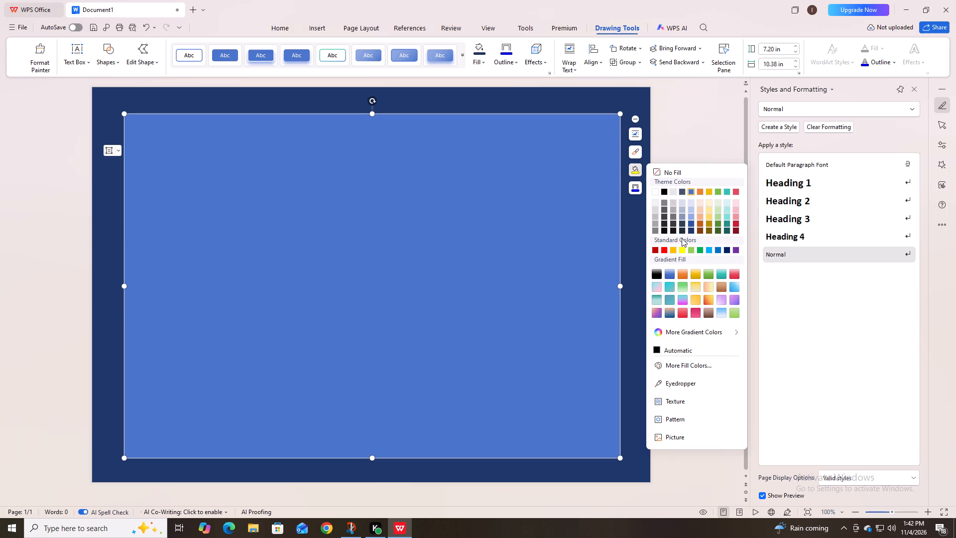
{"action": "left_click", "coordinate": [653, 192]}
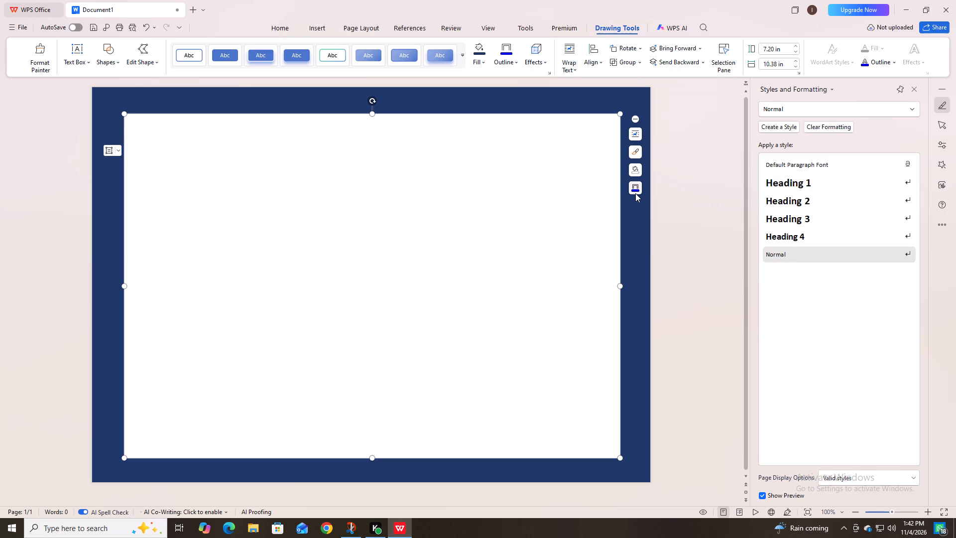
Give the white rectangle a 3 pt outline in the standard golden-orange colour and deselect it.
{"action": "left_click", "coordinate": [635, 191]}
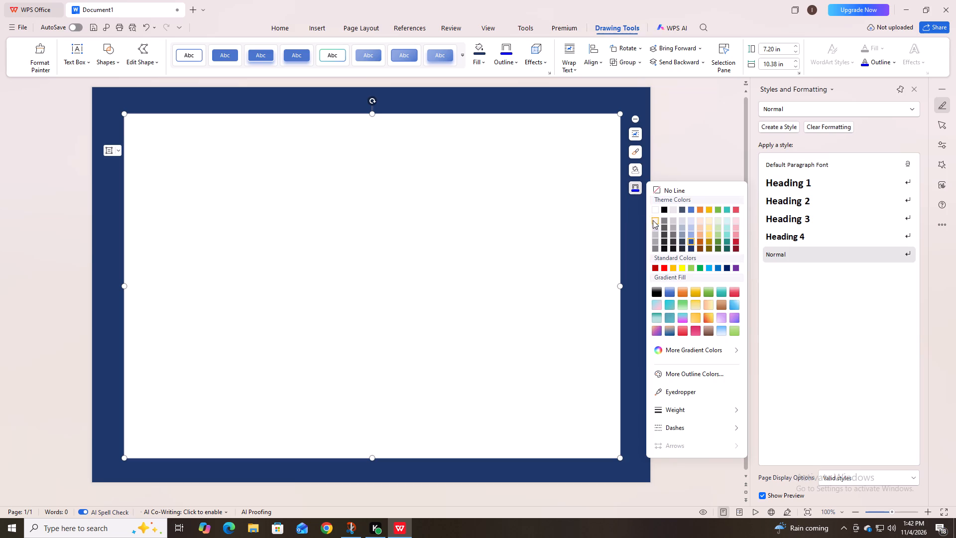
{"action": "left_click", "coordinate": [674, 267]}
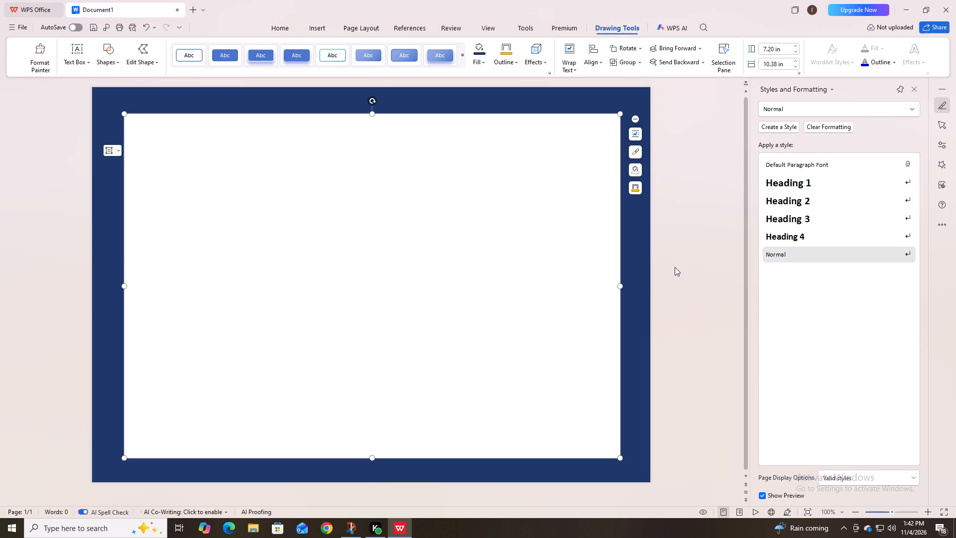
{"action": "left_click", "coordinate": [633, 188]}
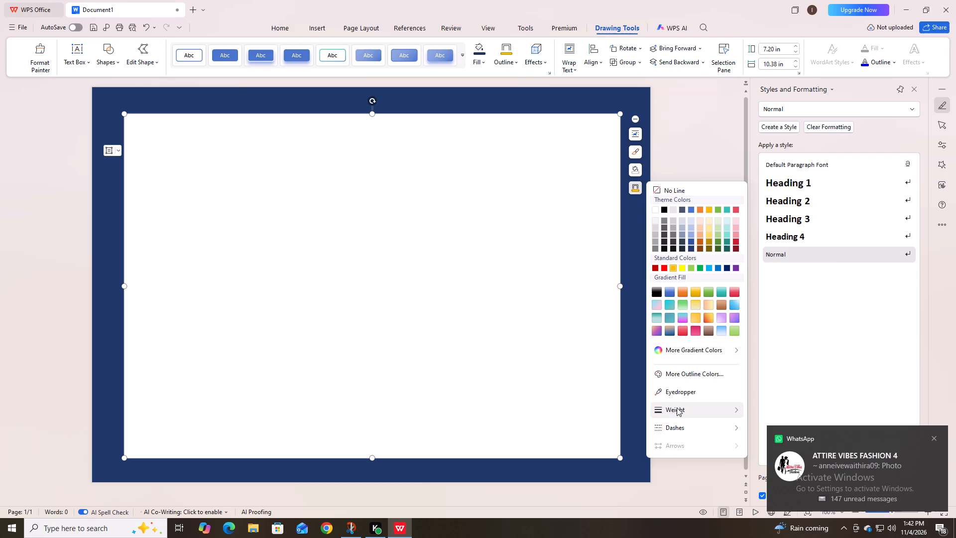
{"action": "left_click", "coordinate": [732, 406]}
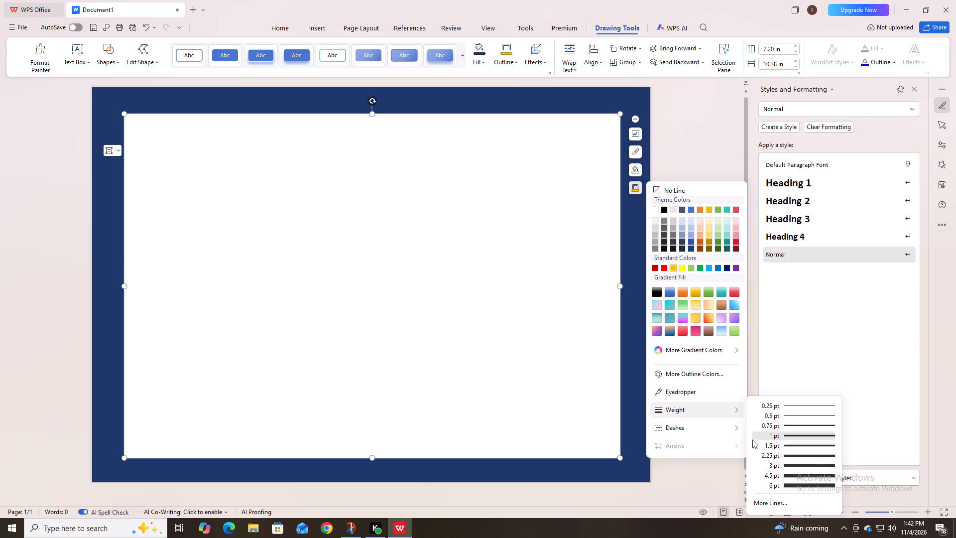
{"action": "left_click", "coordinate": [799, 467]}
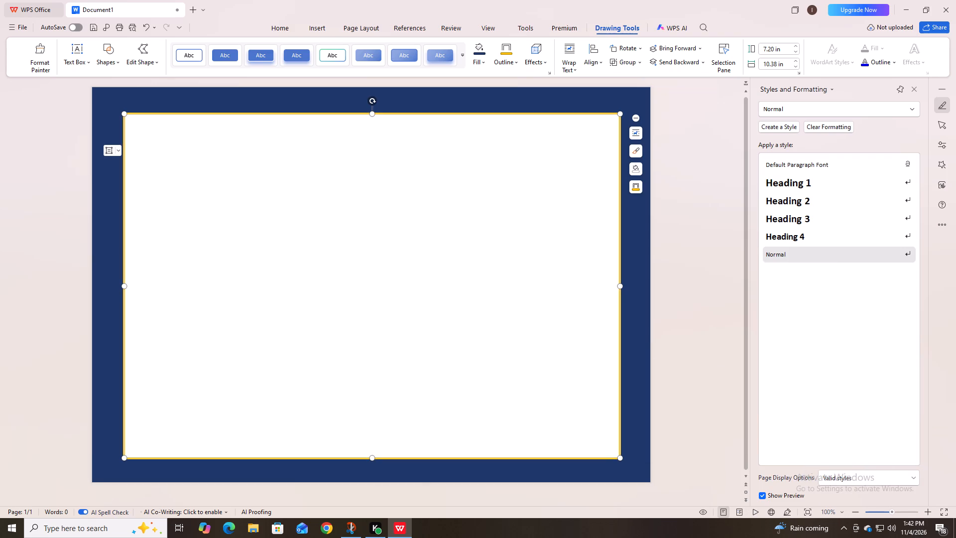
{"action": "left_click", "coordinate": [673, 232]}
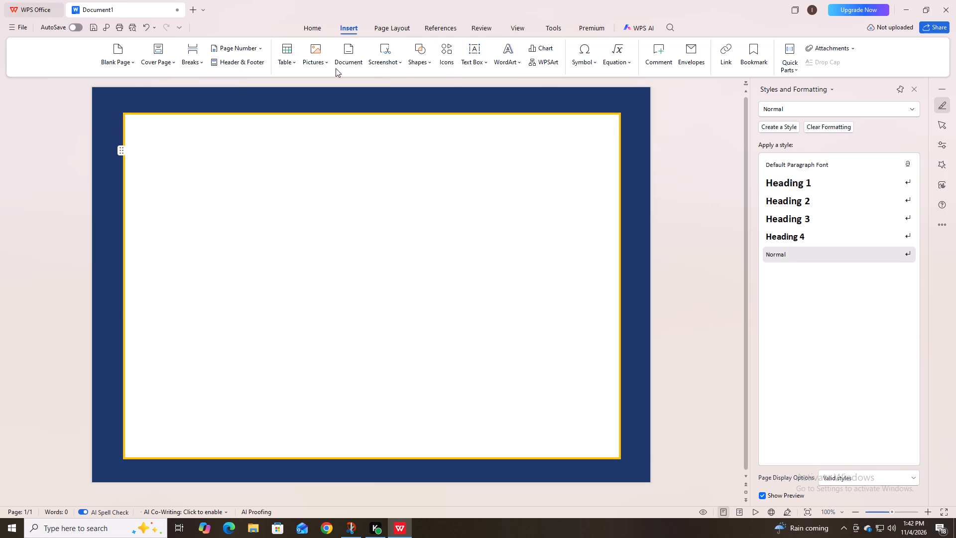
Draw a tall narrow rectangle about 5.72 in high and 1.34 in wide in the left part of the white frame.
{"action": "left_click", "coordinate": [423, 68]}
{"action": "left_click", "coordinate": [429, 61]}
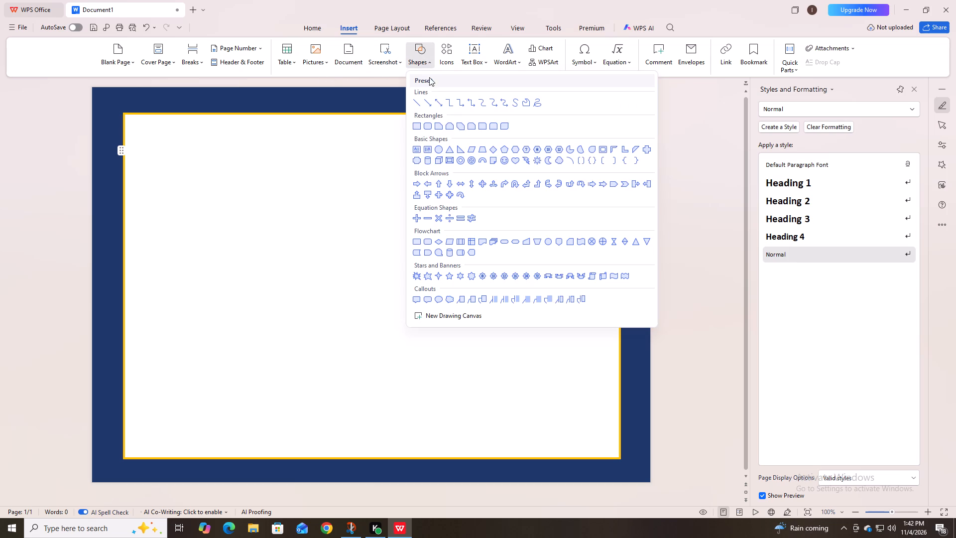
{"action": "left_click", "coordinate": [417, 127]}
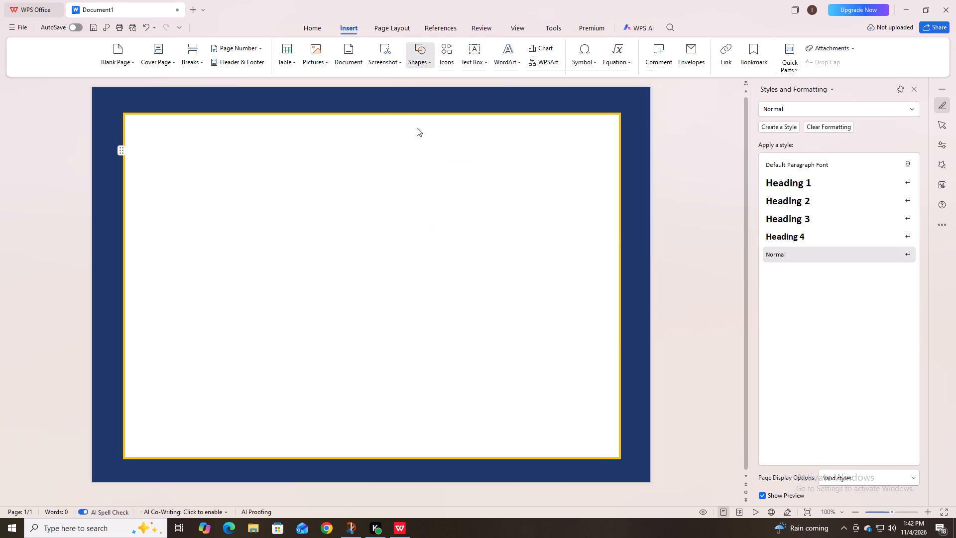
{"action": "left_click_drag", "start_coordinate": [230, 182], "coordinate": [249, 413]}
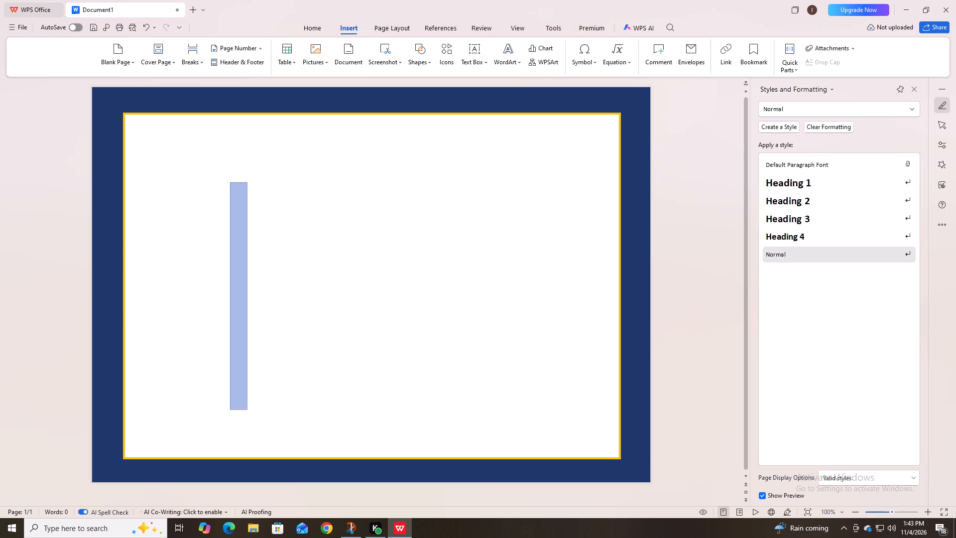
{"action": "left_click_drag", "start_coordinate": [249, 413], "coordinate": [159, 465]}
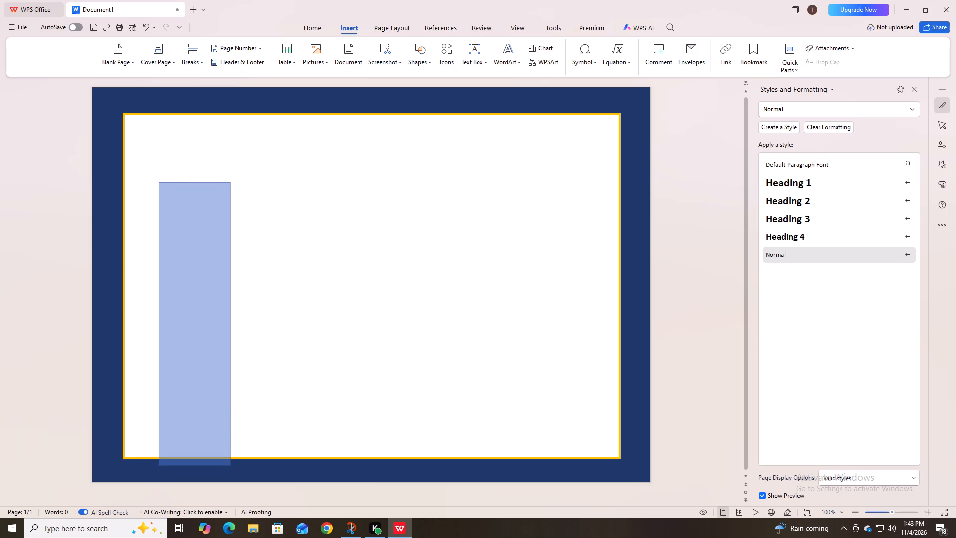
{"action": "left_click_drag", "start_coordinate": [159, 465], "coordinate": [172, 457]}
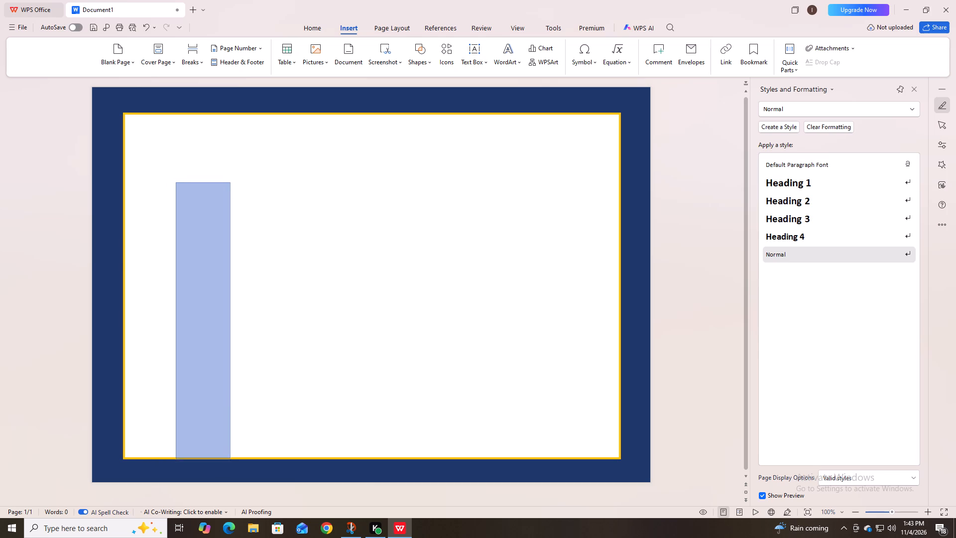
{"action": "left_click_drag", "start_coordinate": [172, 457], "coordinate": [166, 456]}
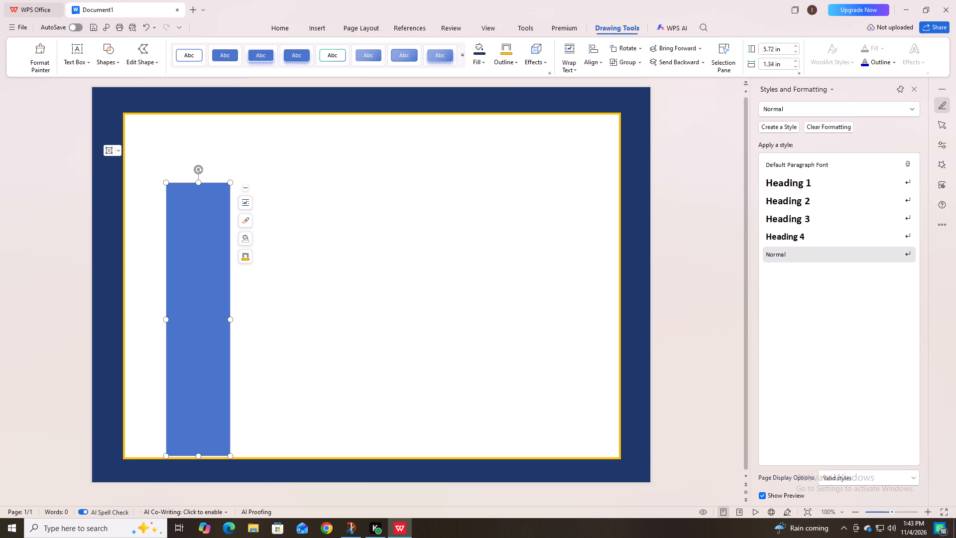
Duplicate the tall blue rectangle and place the copy upright in the right half of the white frame.
{"action": "left_click", "coordinate": [197, 398]}
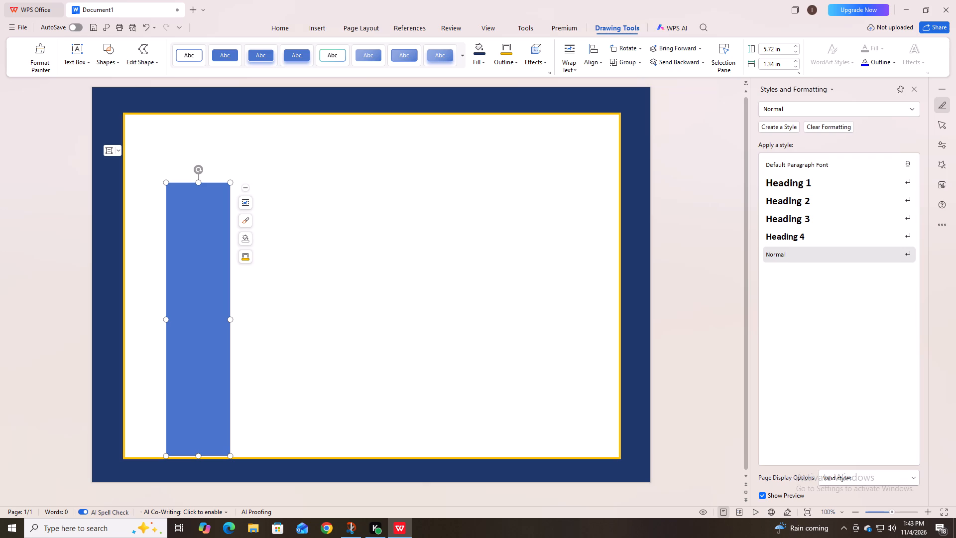
{"action": "right_click", "coordinate": [197, 398]}
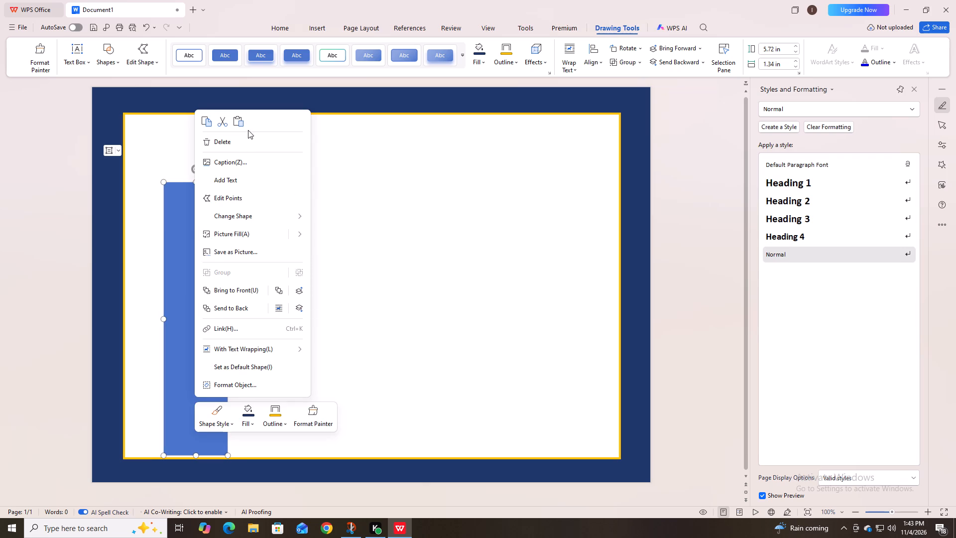
{"action": "left_click", "coordinate": [204, 123]}
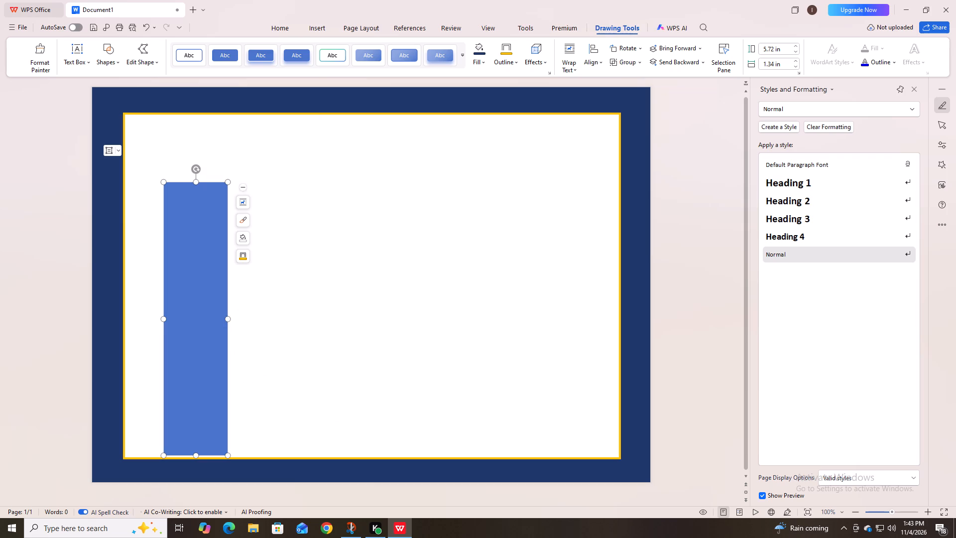
{"action": "left_click", "coordinate": [400, 210]}
{"action": "right_click", "coordinate": [399, 211]}
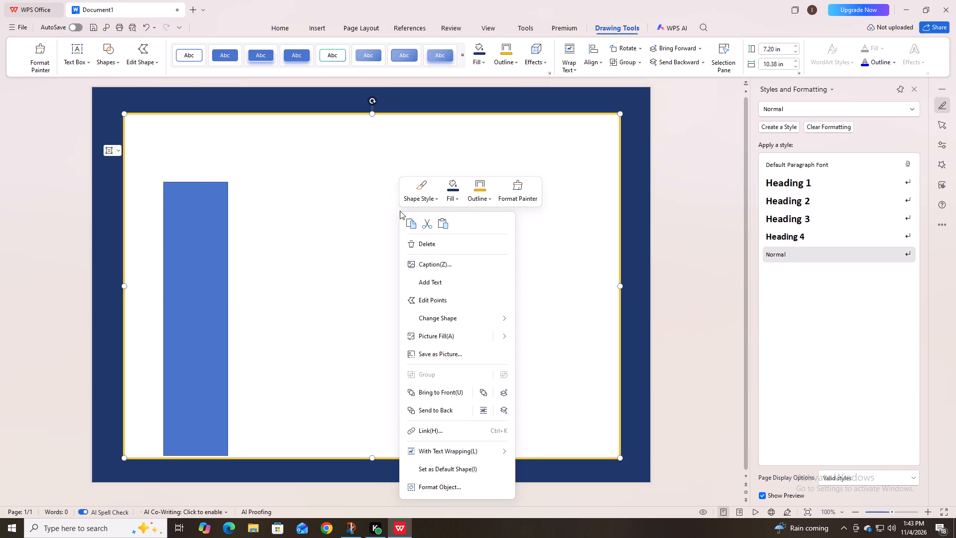
{"action": "left_click", "coordinate": [442, 220]}
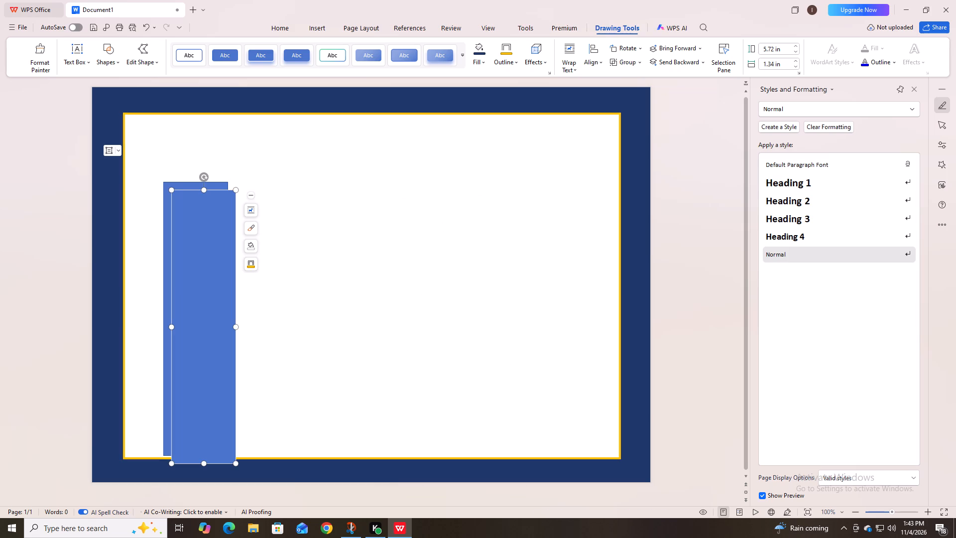
{"action": "left_click_drag", "start_coordinate": [224, 285], "coordinate": [463, 282]}
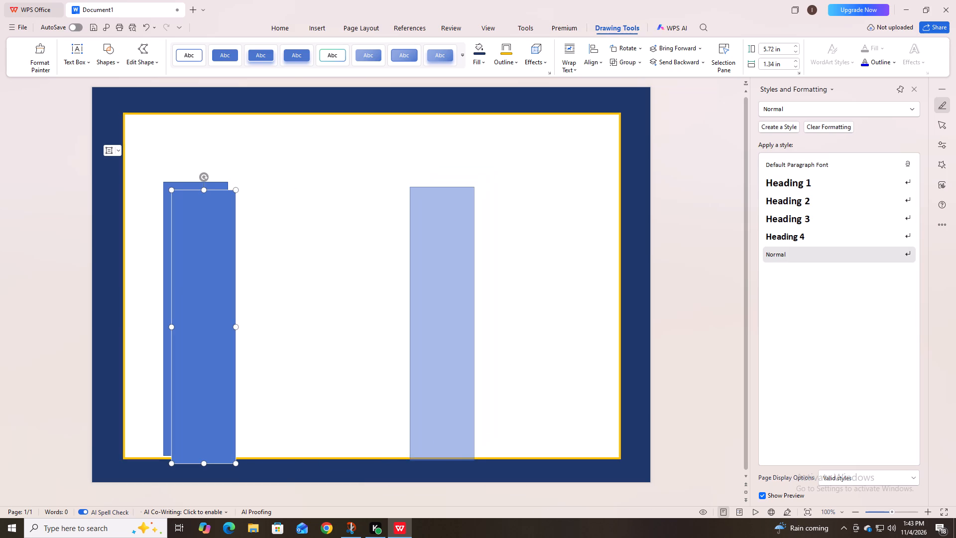
{"action": "left_click_drag", "start_coordinate": [463, 282], "coordinate": [464, 282]}
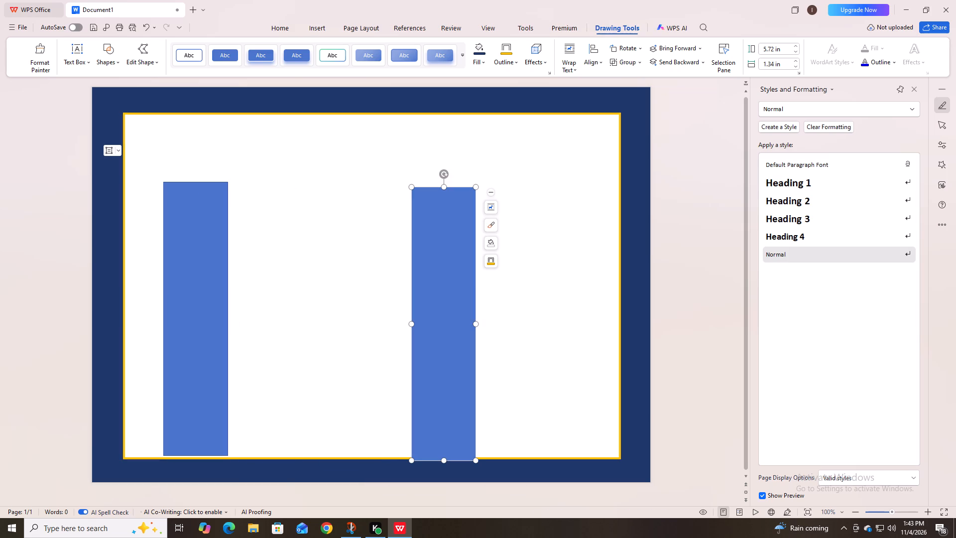
Tilt the original tall rectangle counterclockwise and place it as a diagonal band across the page's lower-left corner, running past both page edges.
{"action": "left_click", "coordinate": [192, 261]}
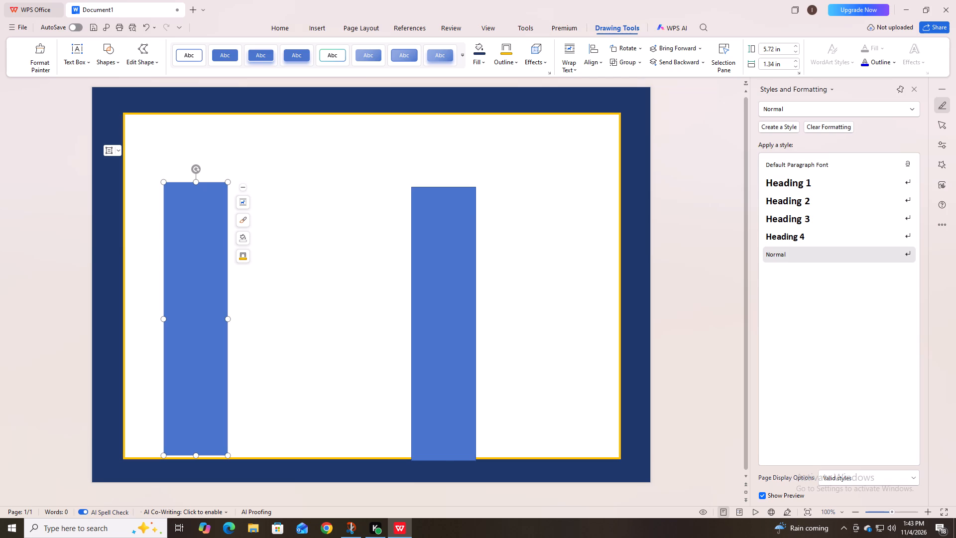
{"action": "left_click_drag", "start_coordinate": [193, 169], "coordinate": [170, 181]}
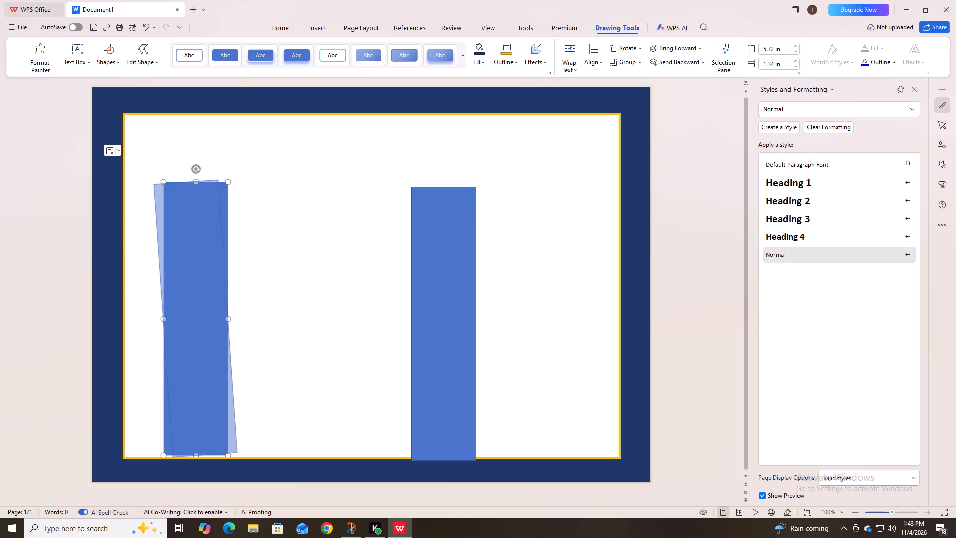
{"action": "left_click_drag", "start_coordinate": [170, 181], "coordinate": [126, 229]}
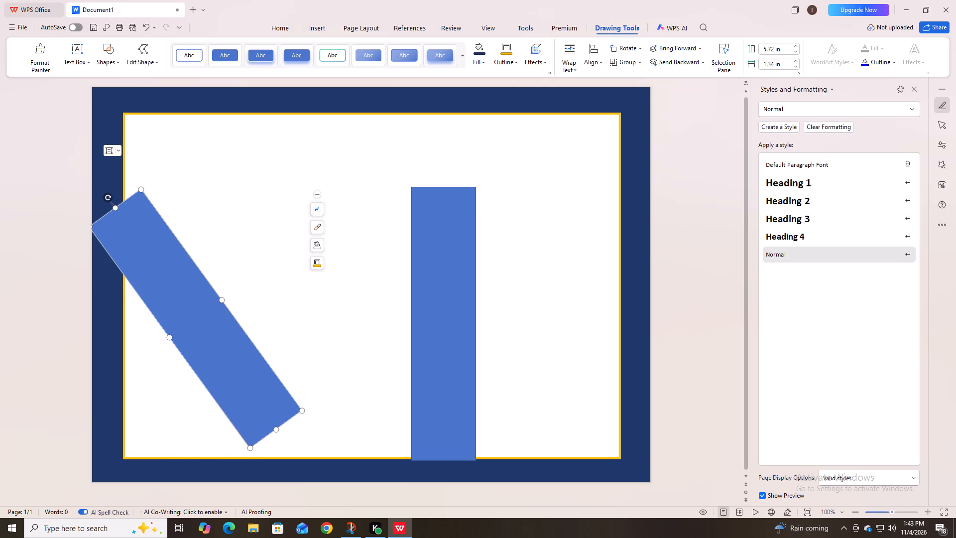
{"action": "left_click_drag", "start_coordinate": [182, 294], "coordinate": [133, 335]}
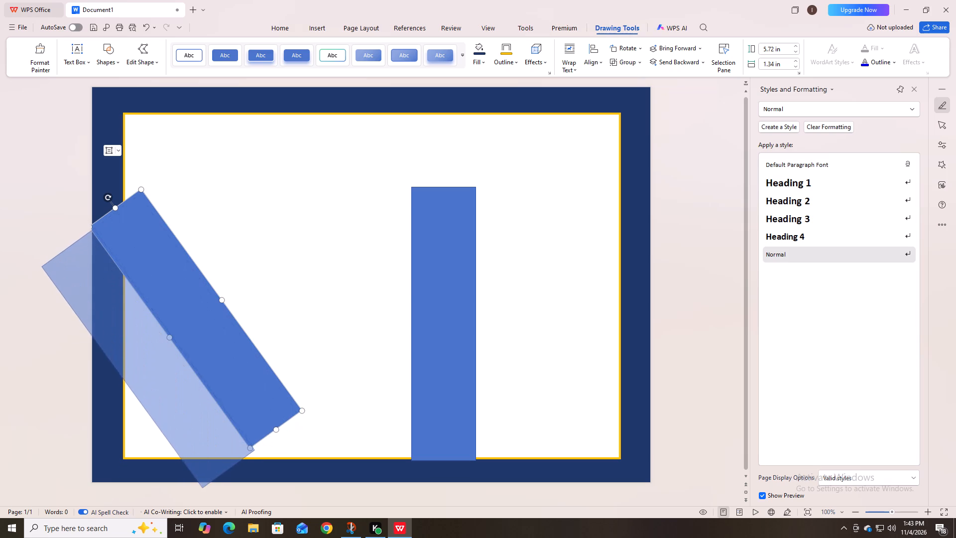
{"action": "left_click_drag", "start_coordinate": [133, 335], "coordinate": [134, 365]}
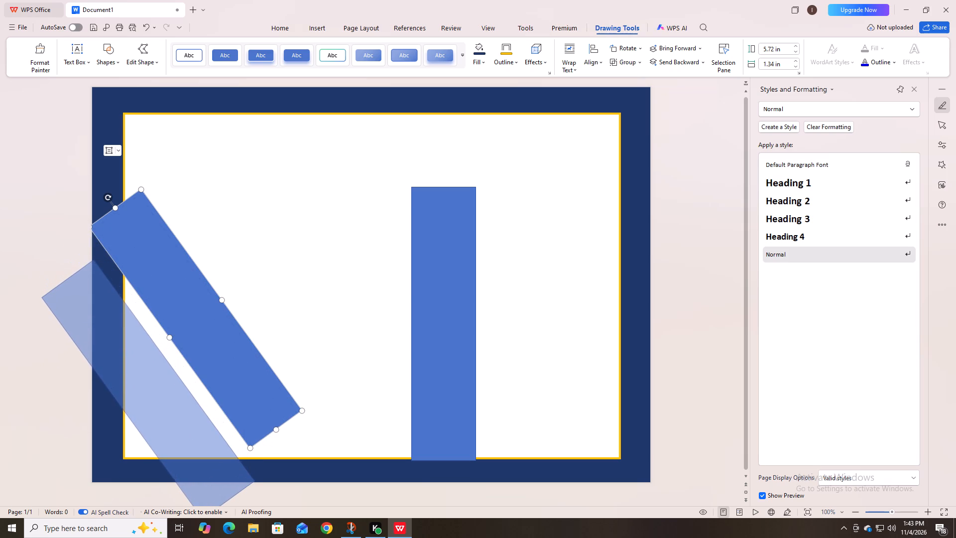
{"action": "left_click_drag", "start_coordinate": [134, 365], "coordinate": [135, 370]}
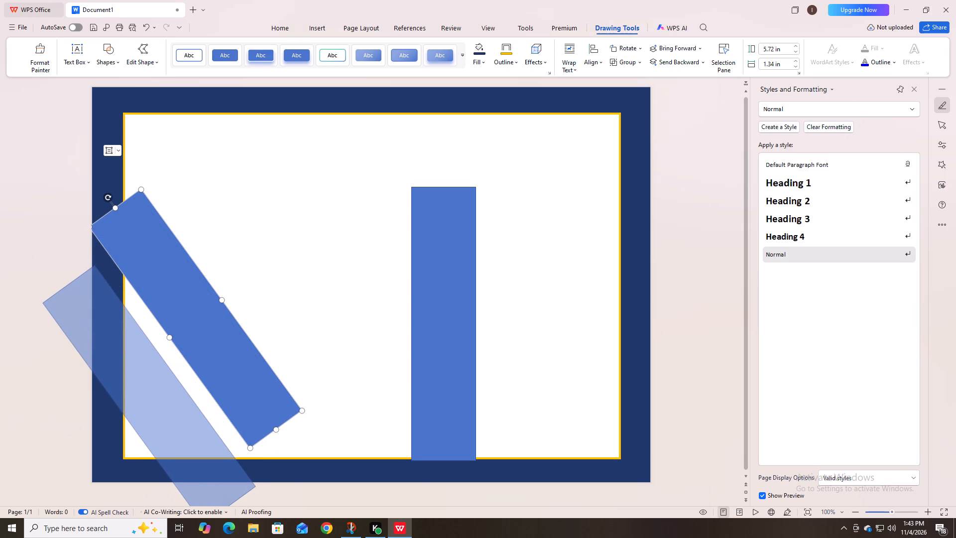
{"action": "left_click_drag", "start_coordinate": [135, 370], "coordinate": [135, 371]}
{"action": "left_click", "coordinate": [135, 371]}
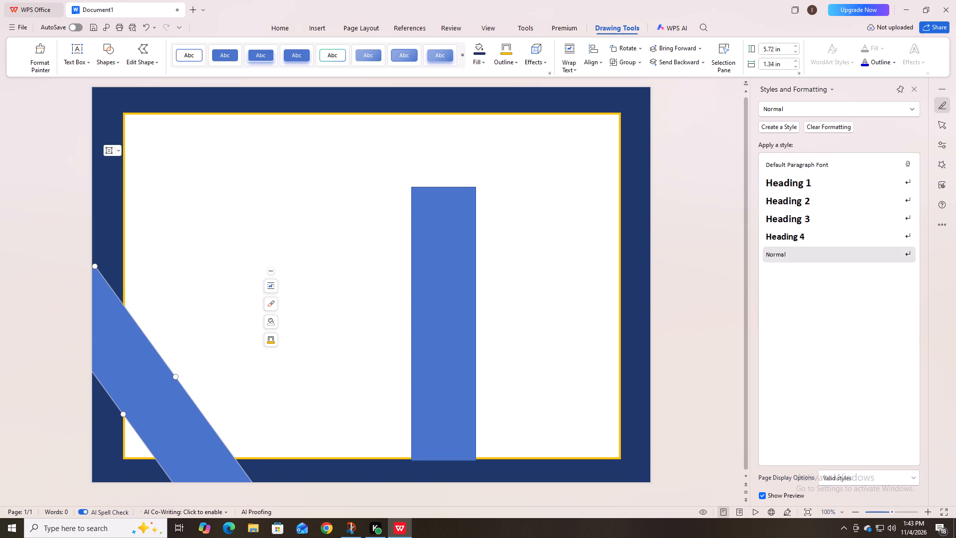
{"action": "left_click_drag", "start_coordinate": [119, 385], "coordinate": [119, 385]}
{"action": "left_click_drag", "start_coordinate": [119, 385], "coordinate": [111, 377]}
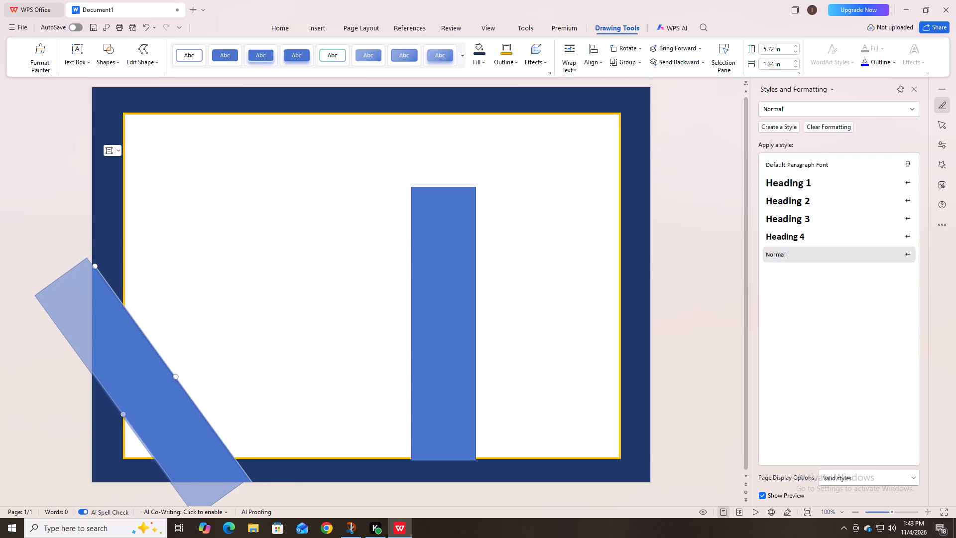
{"action": "left_click_drag", "start_coordinate": [111, 377], "coordinate": [113, 382]}
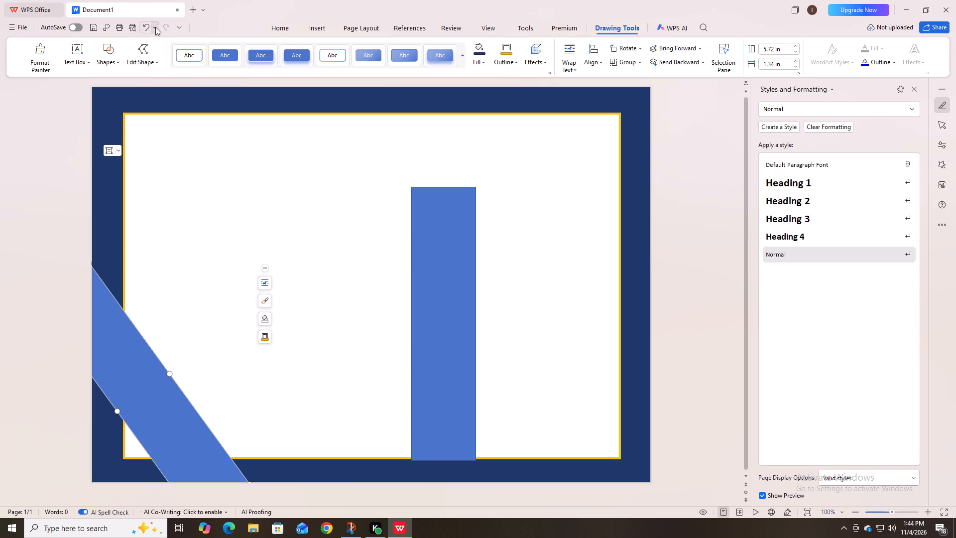
Give the diagonal corner band a 3 pt outline in the gold theme colour Chocolate, Accent 3.
{"action": "left_click", "coordinate": [482, 64]}
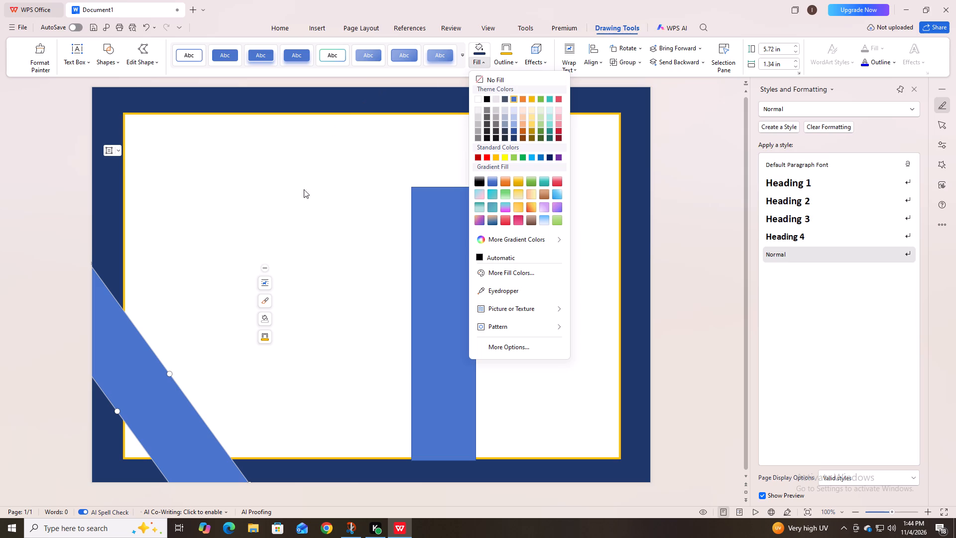
{"action": "left_click", "coordinate": [265, 339]}
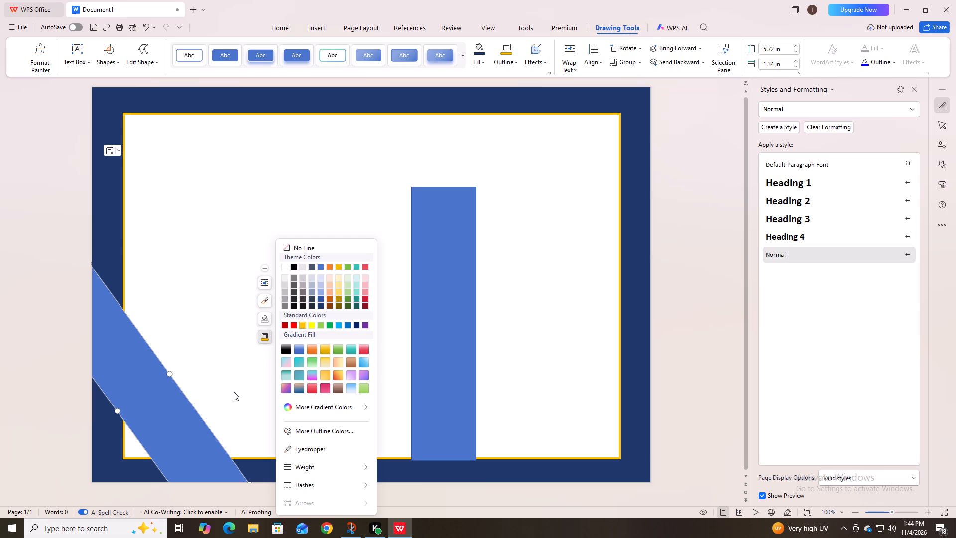
{"action": "left_click", "coordinate": [339, 268]}
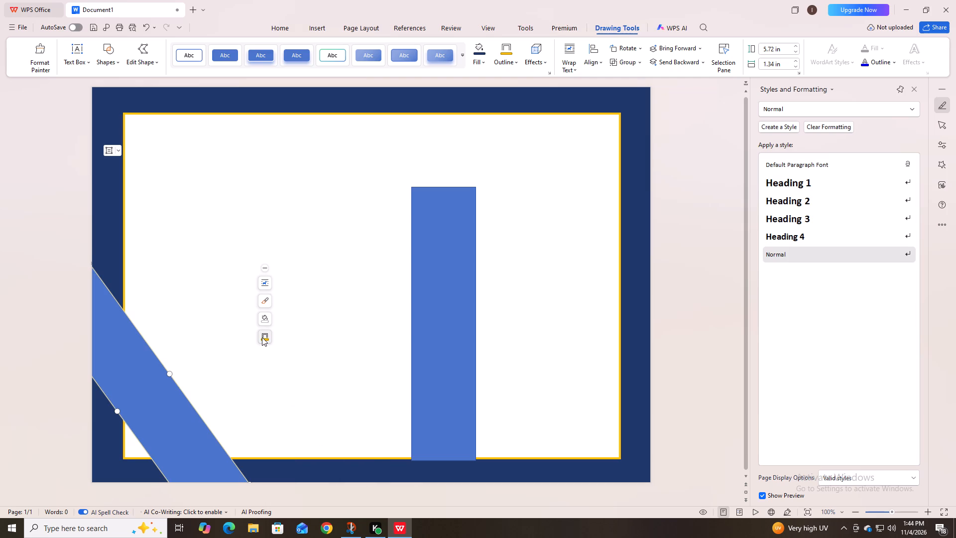
{"action": "left_click", "coordinate": [262, 337]}
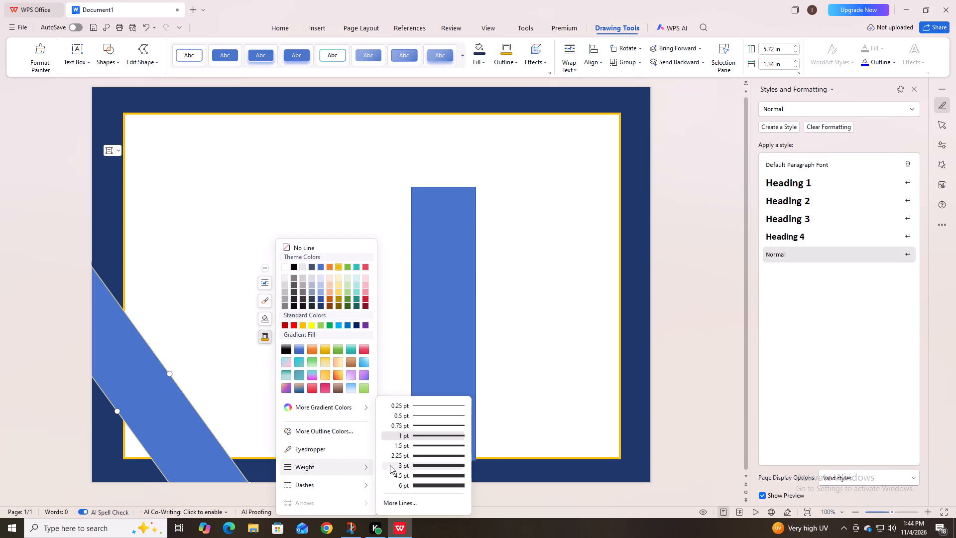
{"action": "left_click", "coordinate": [426, 464]}
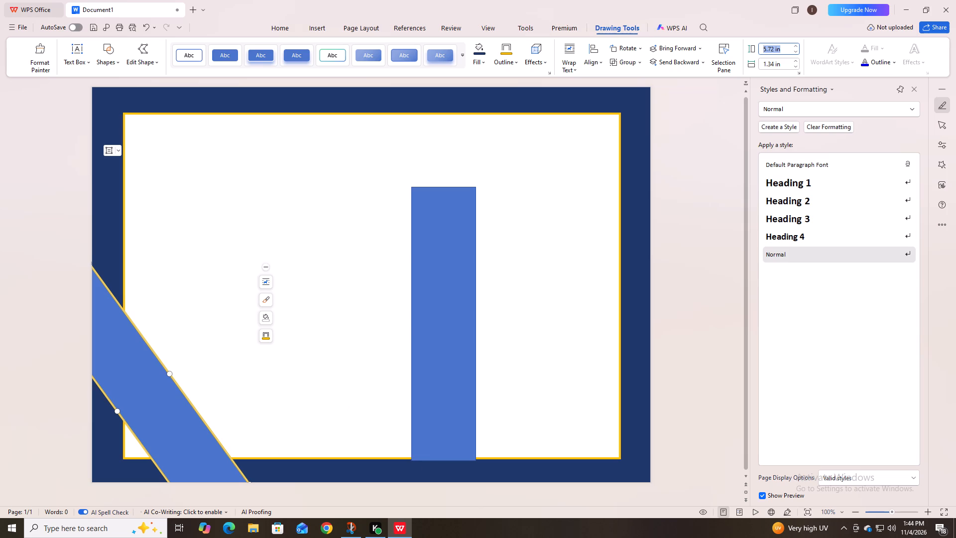
Tilt the upright rectangle counterclockwise to the slope of the lower-left band and lengthen it to about 6.31 in.
{"action": "left_click_drag", "start_coordinate": [437, 267], "coordinate": [444, 264]}
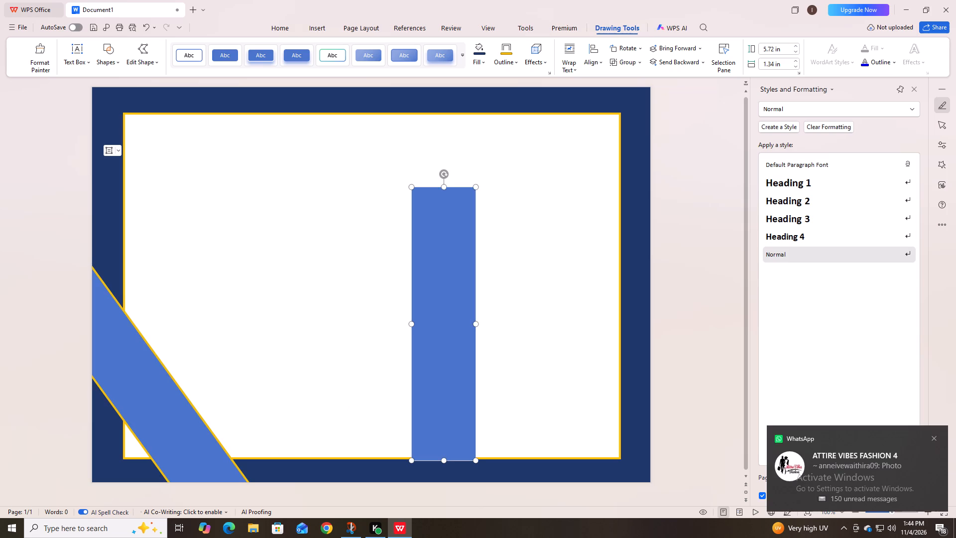
{"action": "left_click_drag", "start_coordinate": [444, 264], "coordinate": [498, 152]}
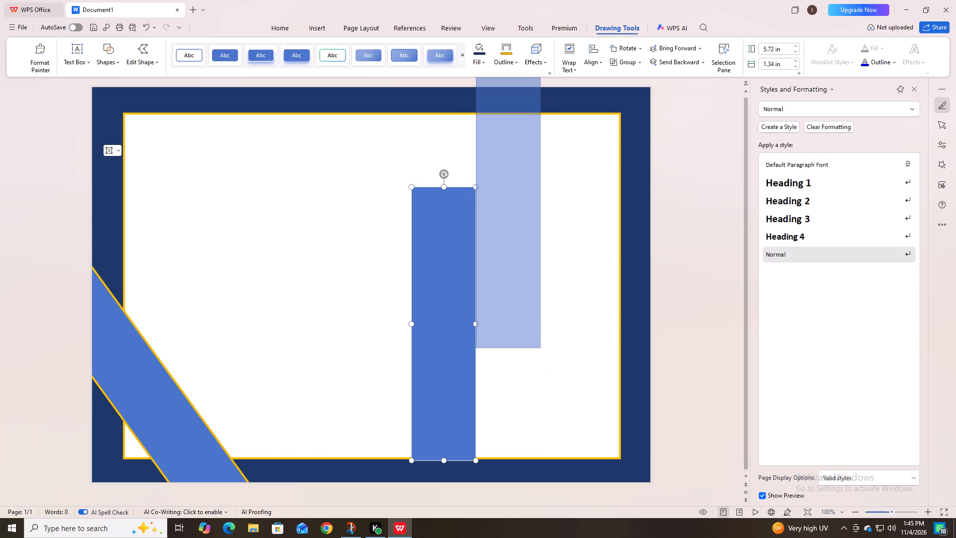
{"action": "left_click_drag", "start_coordinate": [498, 152], "coordinate": [499, 226]}
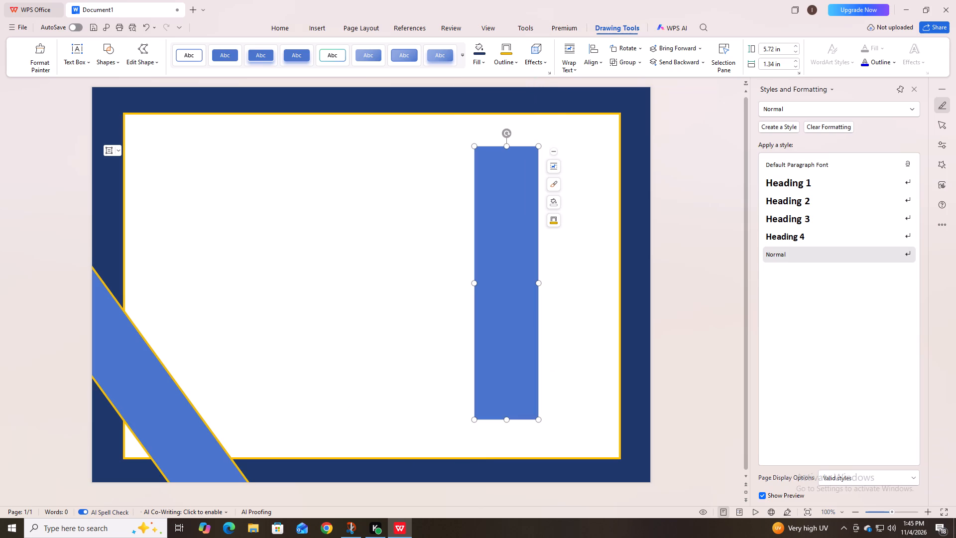
{"action": "left_click_drag", "start_coordinate": [508, 133], "coordinate": [419, 151]}
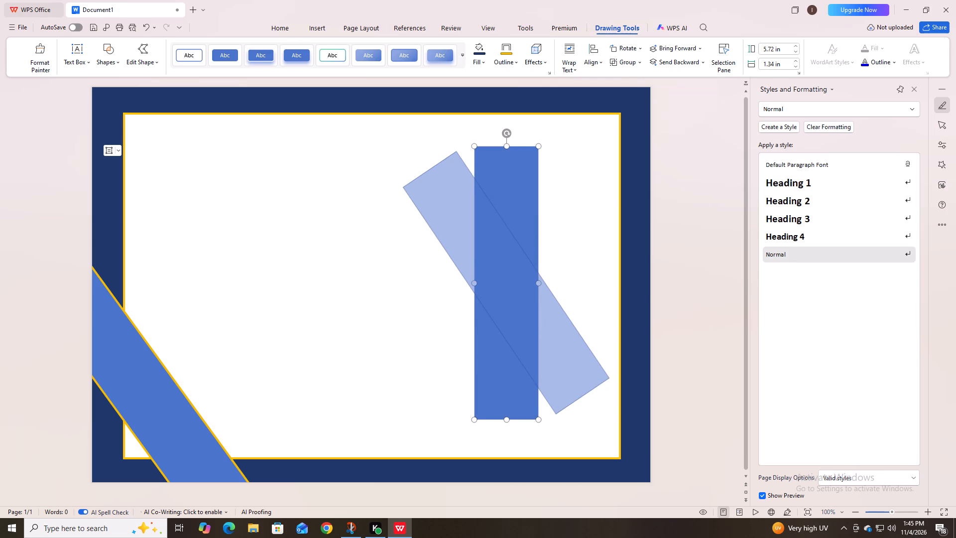
{"action": "left_click_drag", "start_coordinate": [419, 151], "coordinate": [410, 164]}
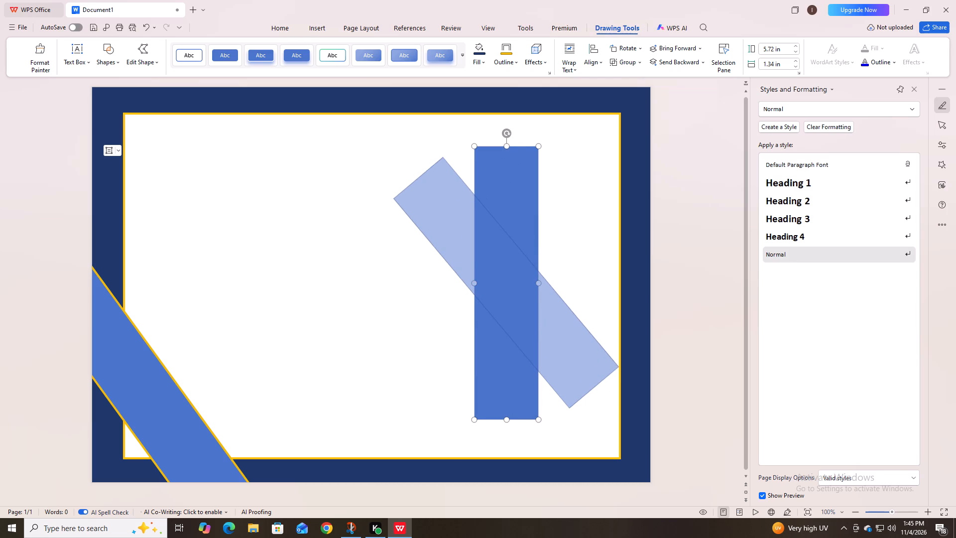
{"action": "left_click_drag", "start_coordinate": [410, 164], "coordinate": [416, 157]}
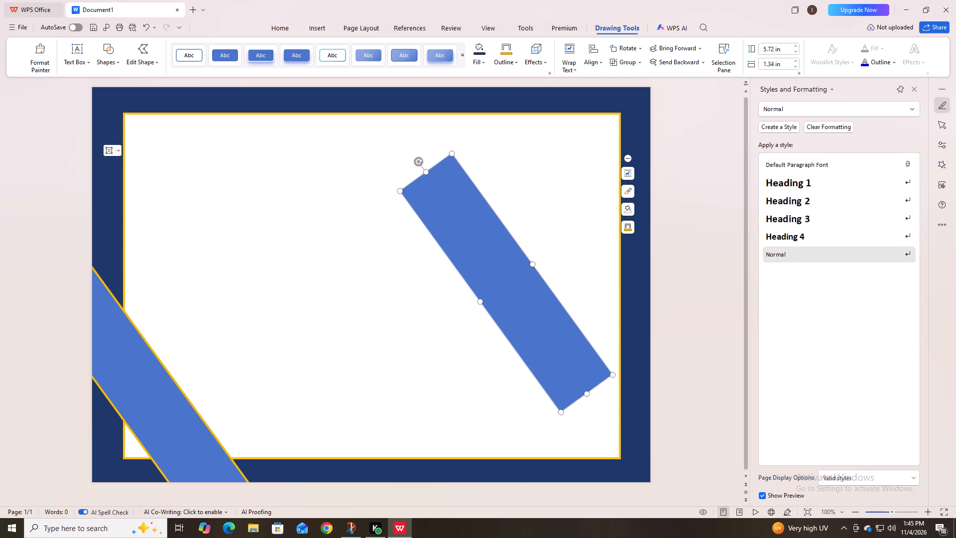
{"action": "left_click_drag", "start_coordinate": [427, 170], "coordinate": [427, 171]}
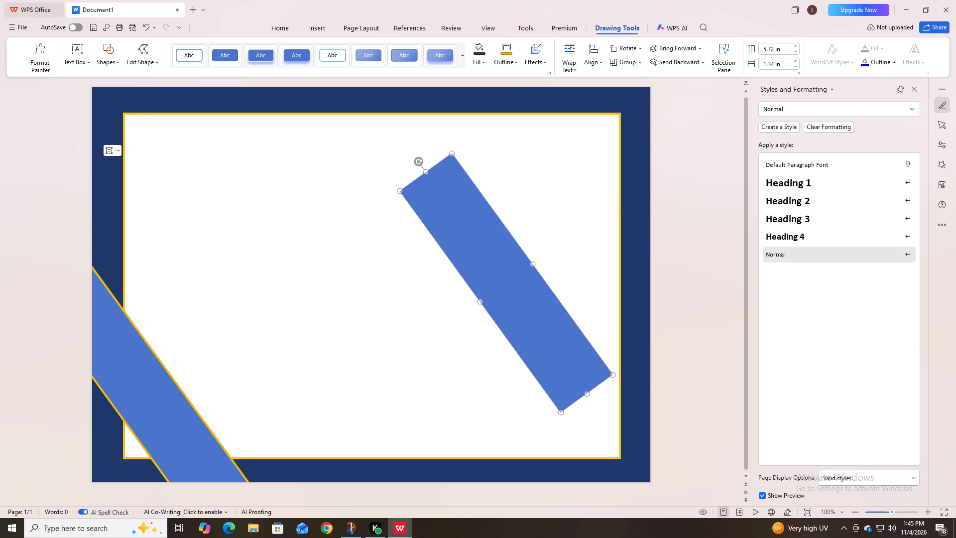
{"action": "left_click_drag", "start_coordinate": [427, 171], "coordinate": [417, 142]}
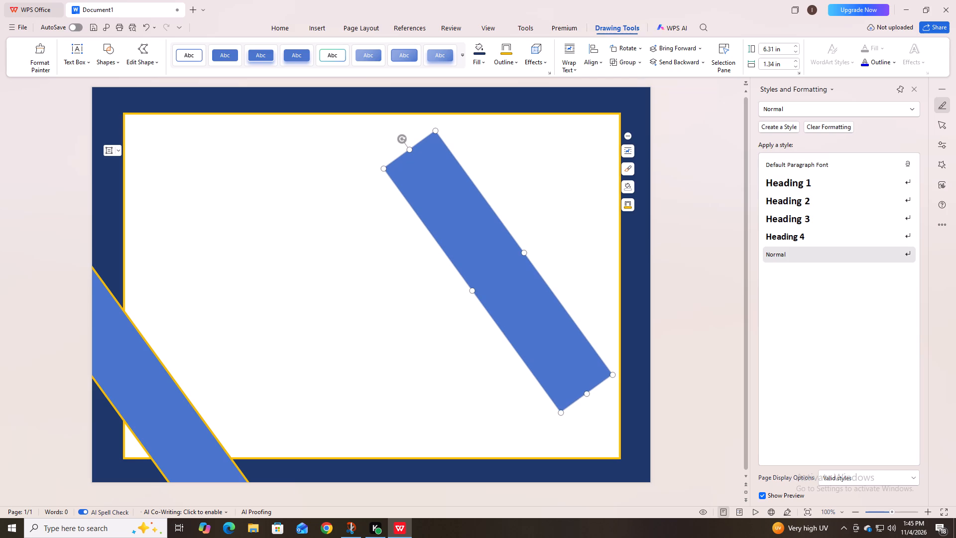
Place the tilted rectangle as a diagonal band across the page's upper-right corner, running past both page edges.
{"action": "left_click_drag", "start_coordinate": [476, 236], "coordinate": [546, 179]}
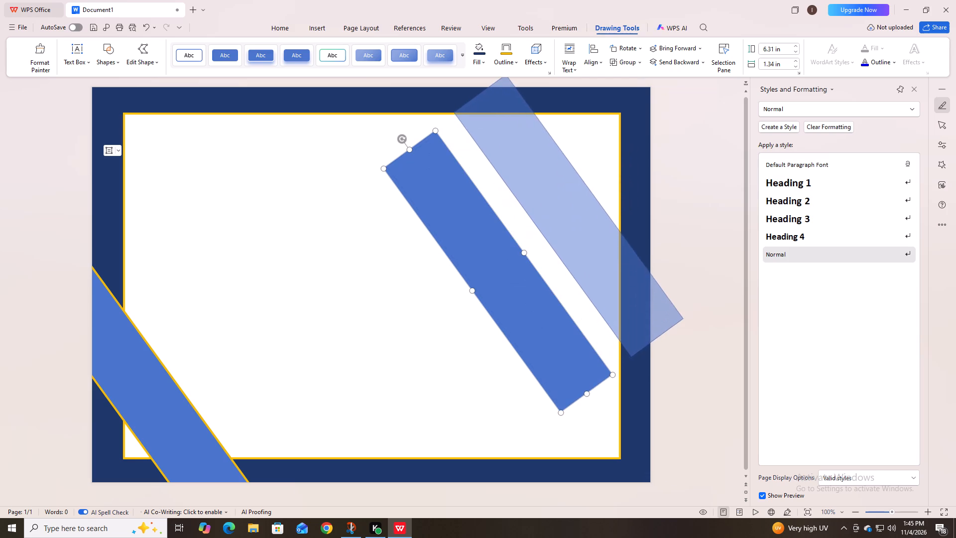
{"action": "left_click_drag", "start_coordinate": [546, 179], "coordinate": [555, 131]}
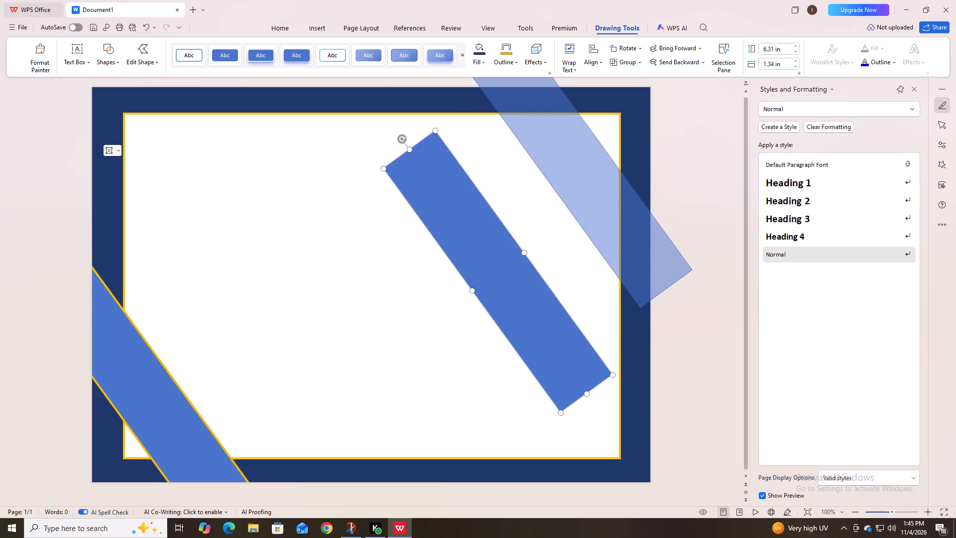
{"action": "left_click_drag", "start_coordinate": [555, 131], "coordinate": [563, 140]}
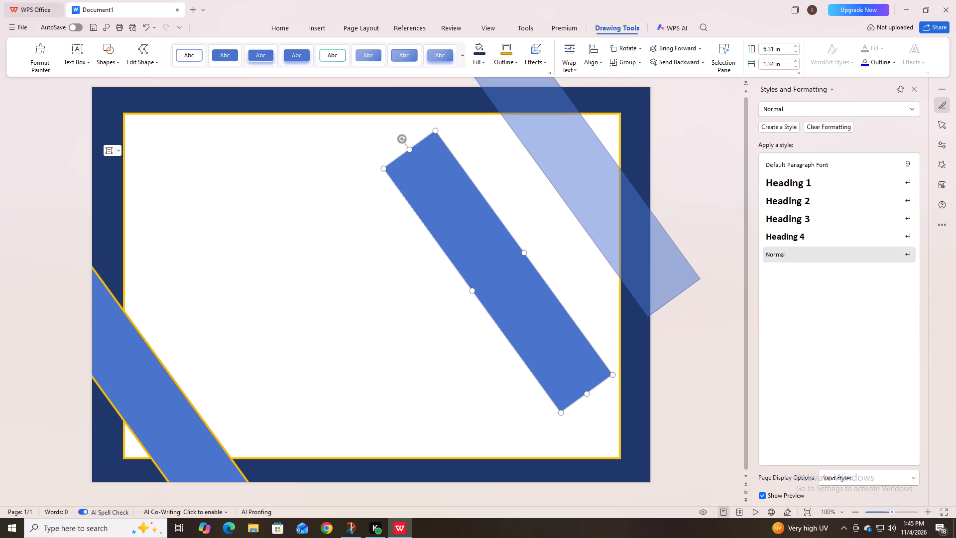
{"action": "left_click_drag", "start_coordinate": [563, 140], "coordinate": [566, 140]}
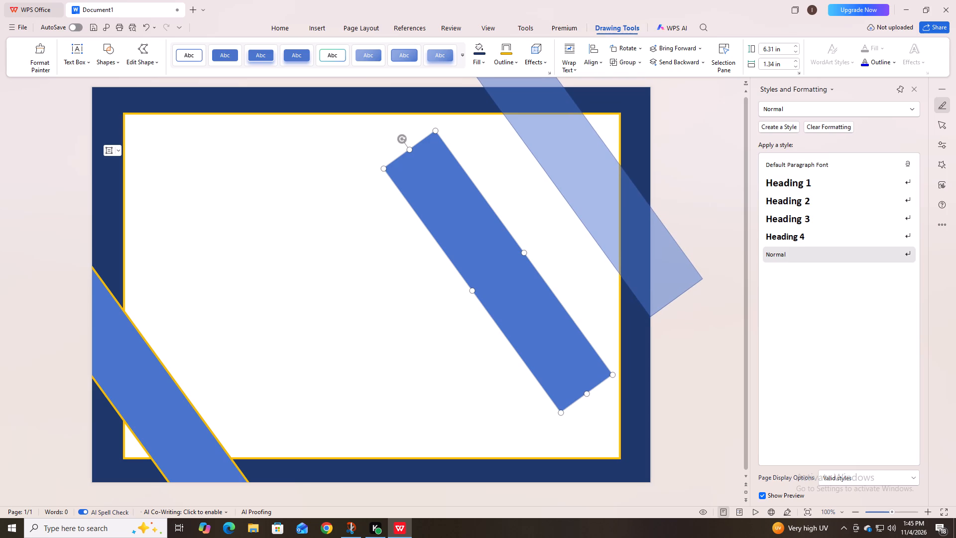
{"action": "left_click_drag", "start_coordinate": [566, 140], "coordinate": [567, 139]}
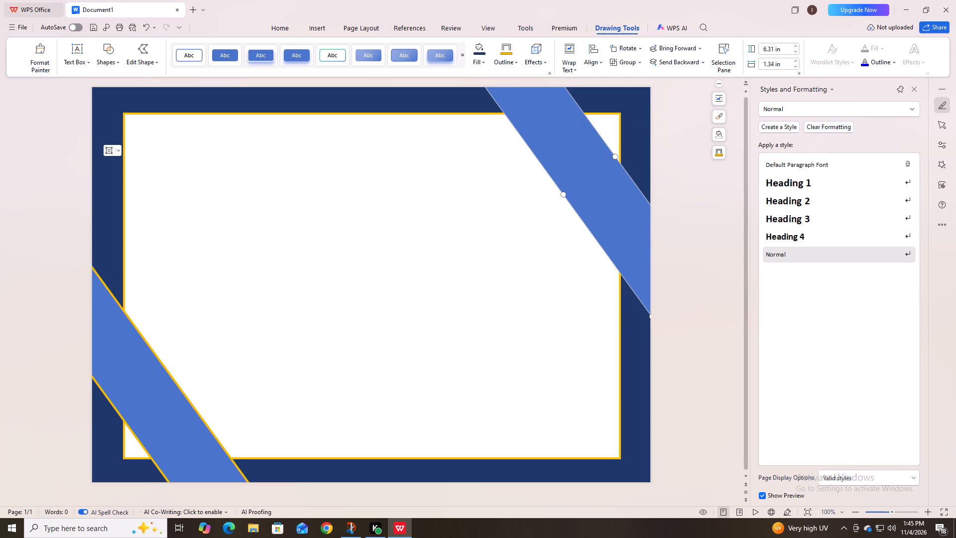
Give the upper-right diagonal band a 3 pt outline in the same gold theme colour as the lower-left band.
{"action": "left_click", "coordinate": [717, 154]}
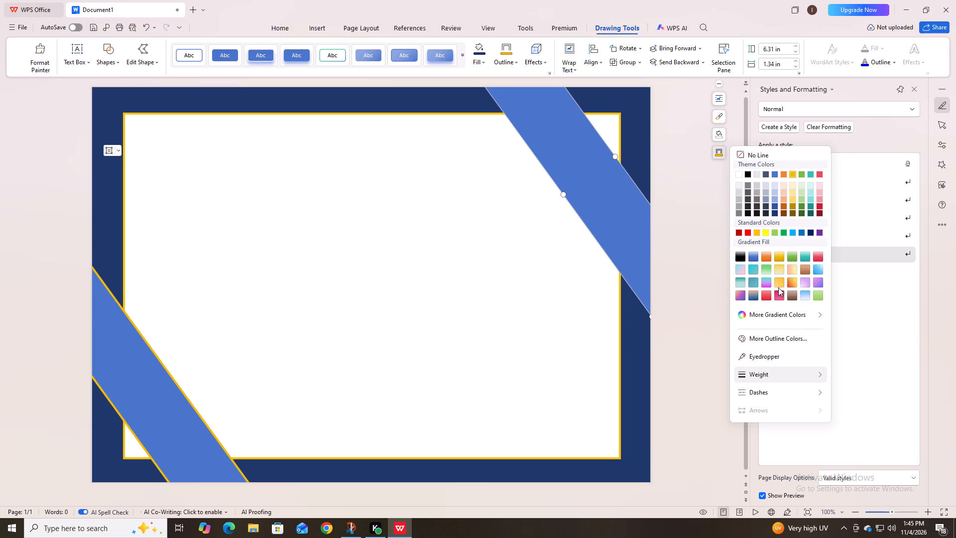
{"action": "left_click", "coordinate": [793, 173]}
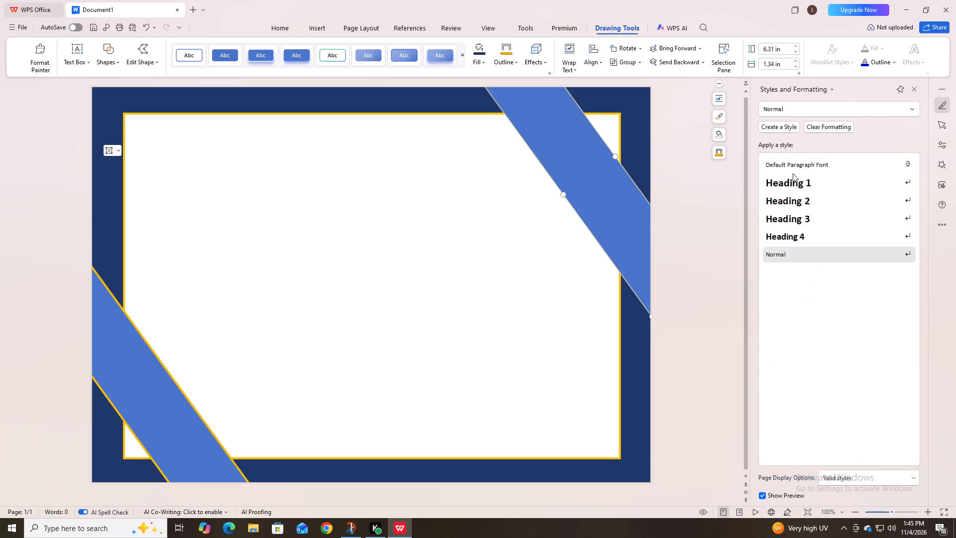
{"action": "left_click", "coordinate": [723, 155]}
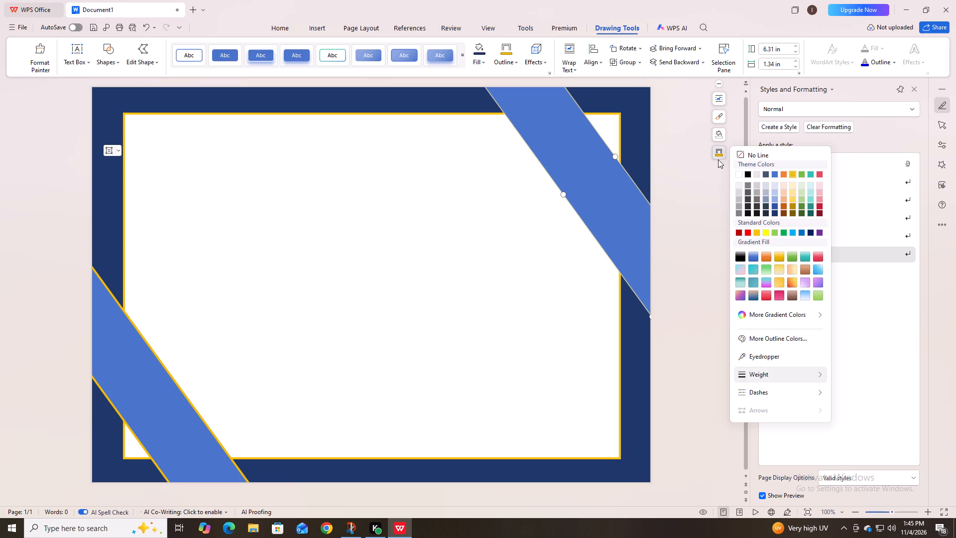
{"action": "left_click", "coordinate": [814, 375]}
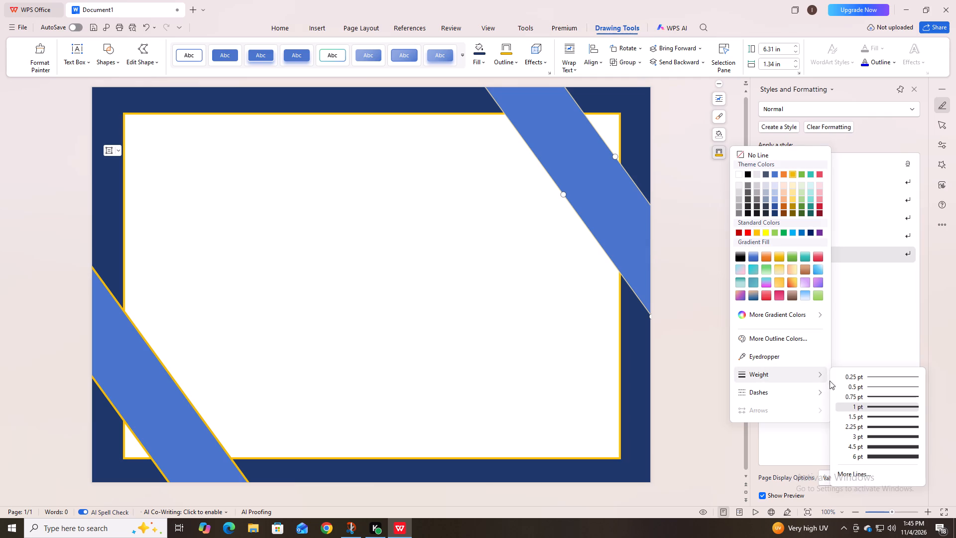
{"action": "left_click", "coordinate": [884, 437]}
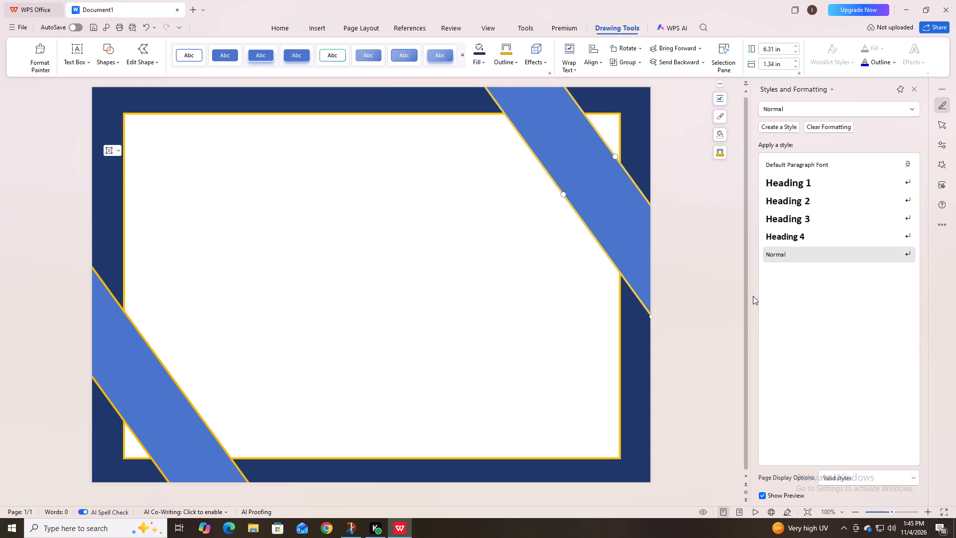
{"action": "left_click", "coordinate": [720, 288]}
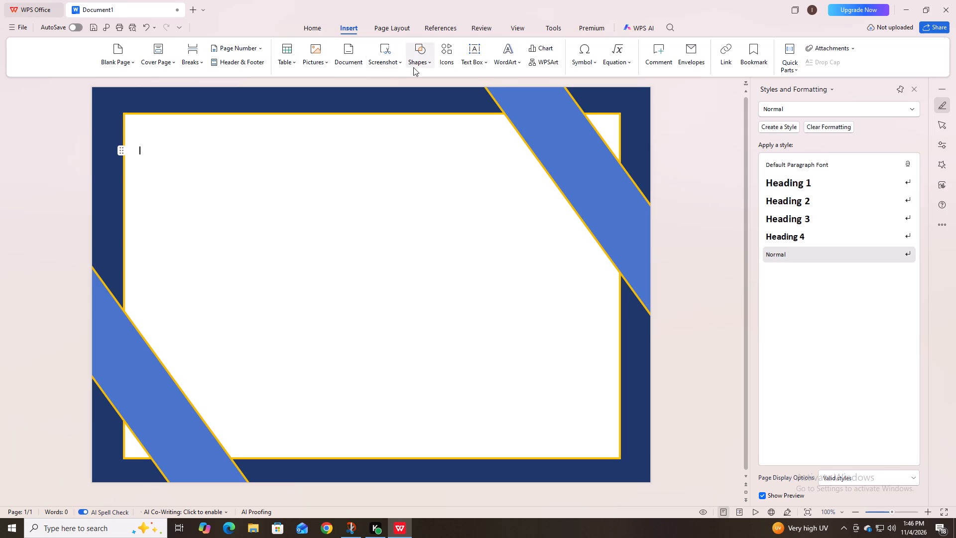
Fill both diagonal corner bands with the darkest shade of the blue theme colour to match the page background.
{"action": "left_click", "coordinate": [547, 135]}
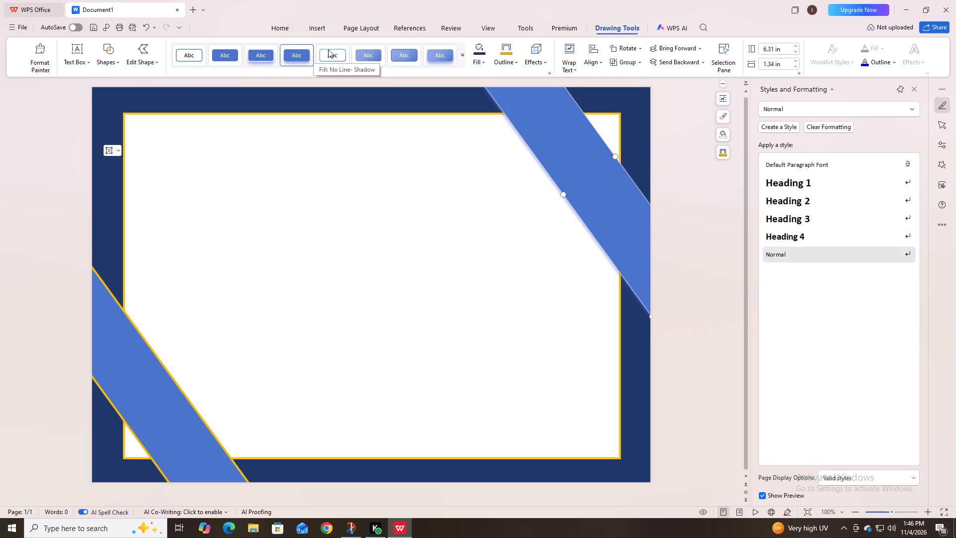
{"action": "left_click", "coordinate": [485, 63]}
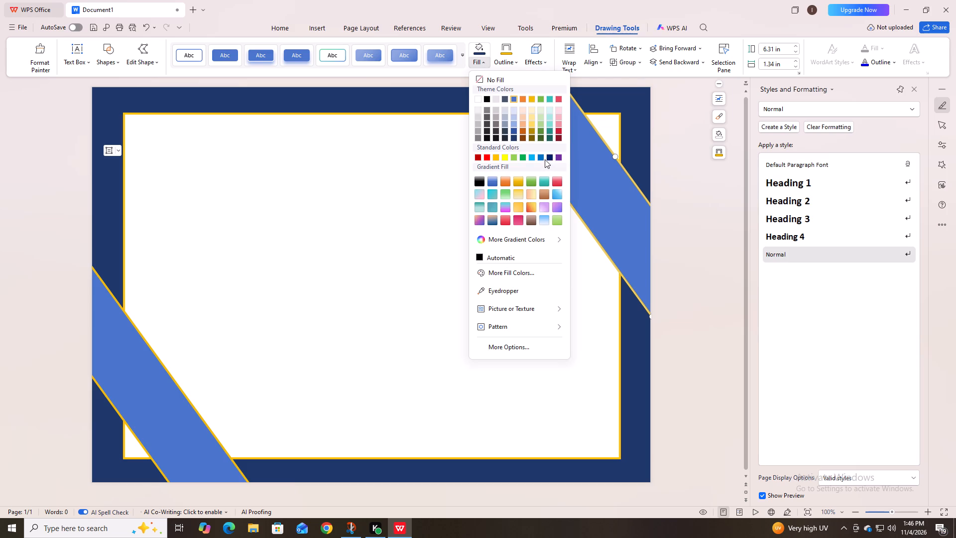
{"action": "left_click", "coordinate": [513, 138]}
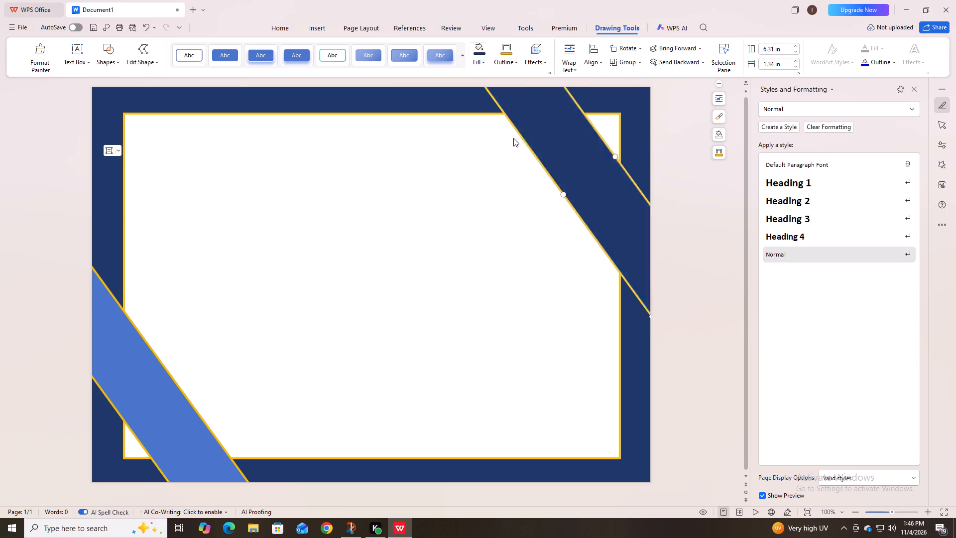
{"action": "left_click", "coordinate": [116, 348]}
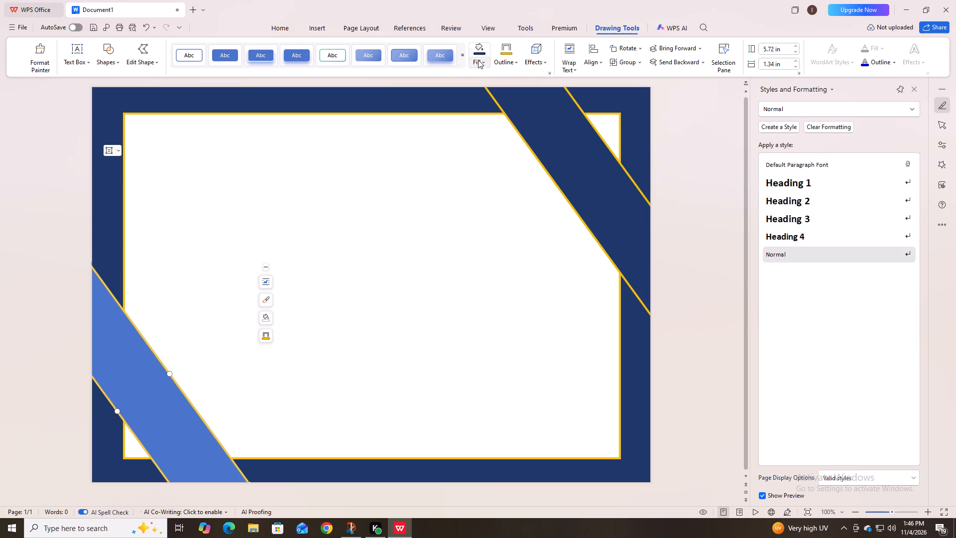
{"action": "left_click", "coordinate": [485, 62]}
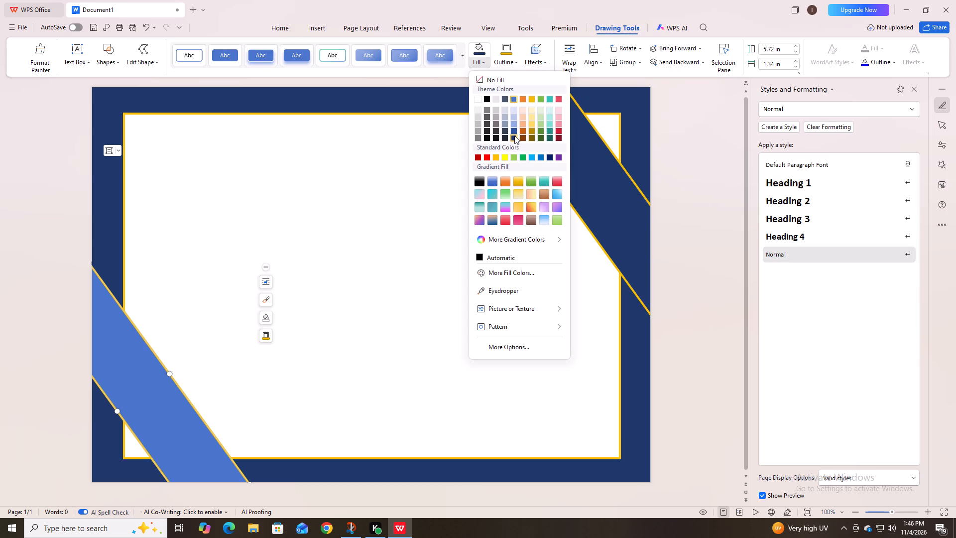
Fill the lower-left diagonal band with the darkest shade of the blue theme colour.
{"action": "left_click", "coordinate": [514, 135]}
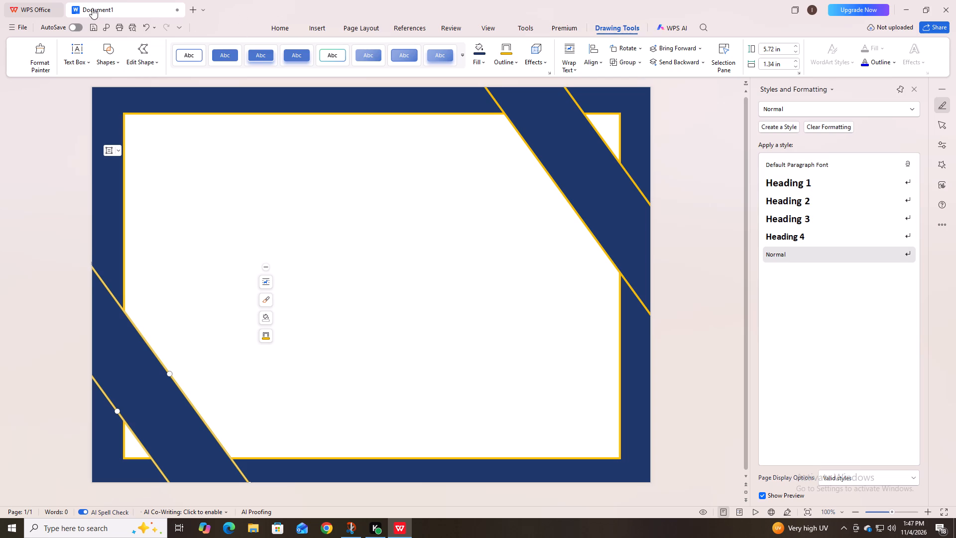
Start drawing another plain rectangle shape on the page.
{"action": "left_click", "coordinate": [118, 61]}
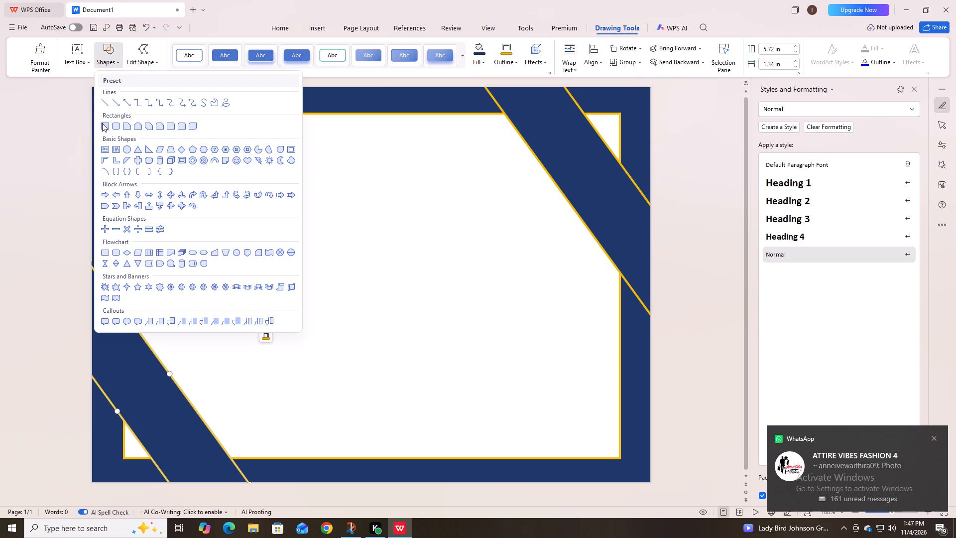
{"action": "left_click", "coordinate": [104, 127]}
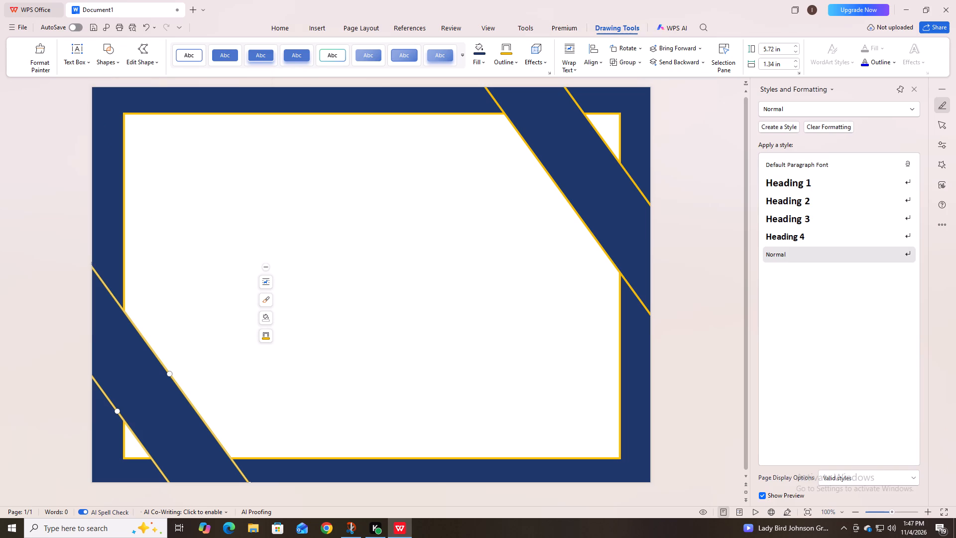
Draw a large rectangle about 6.89 in high and 9.97 in wide just inside the gold frame, over both diagonal bands.
{"action": "left_click_drag", "start_coordinate": [133, 124], "coordinate": [489, 373]}
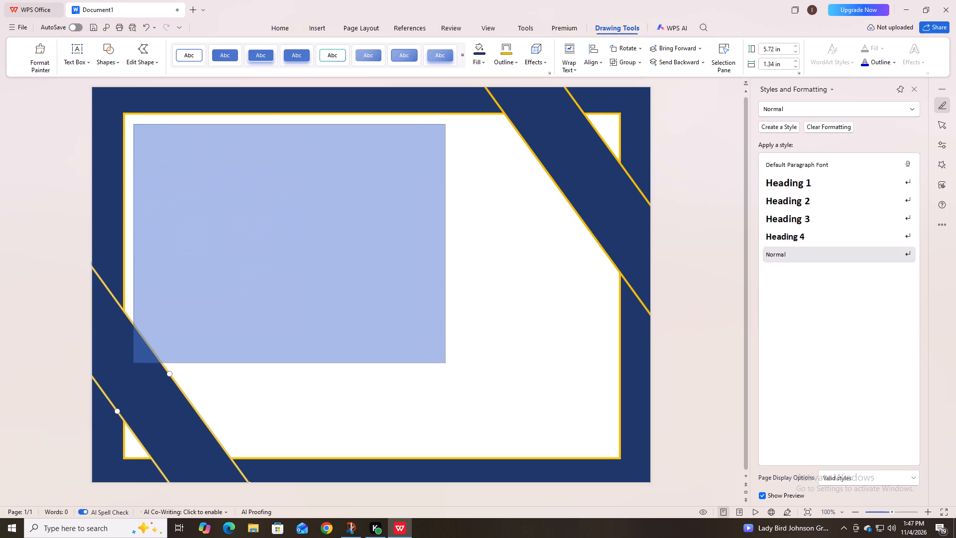
{"action": "left_click_drag", "start_coordinate": [489, 373], "coordinate": [606, 407]}
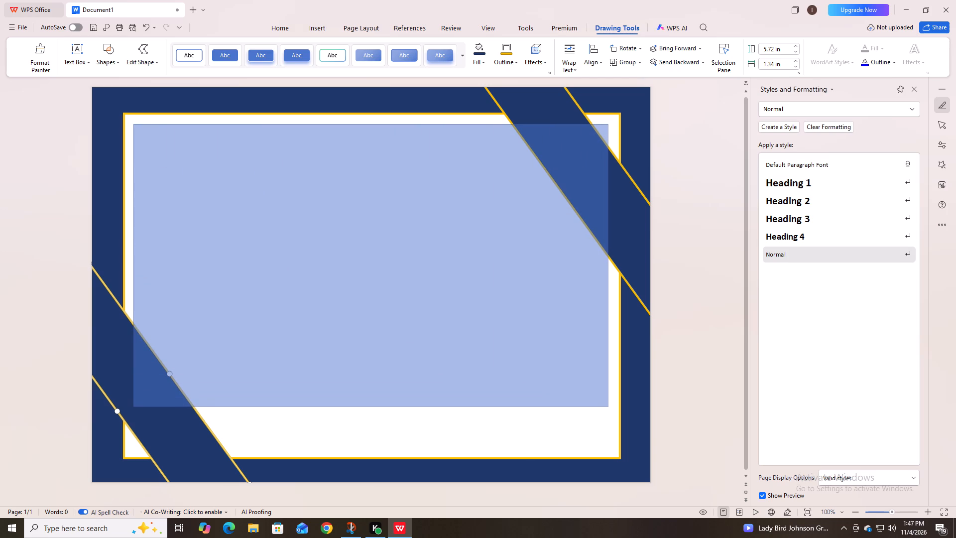
{"action": "left_click_drag", "start_coordinate": [606, 407], "coordinate": [609, 447]}
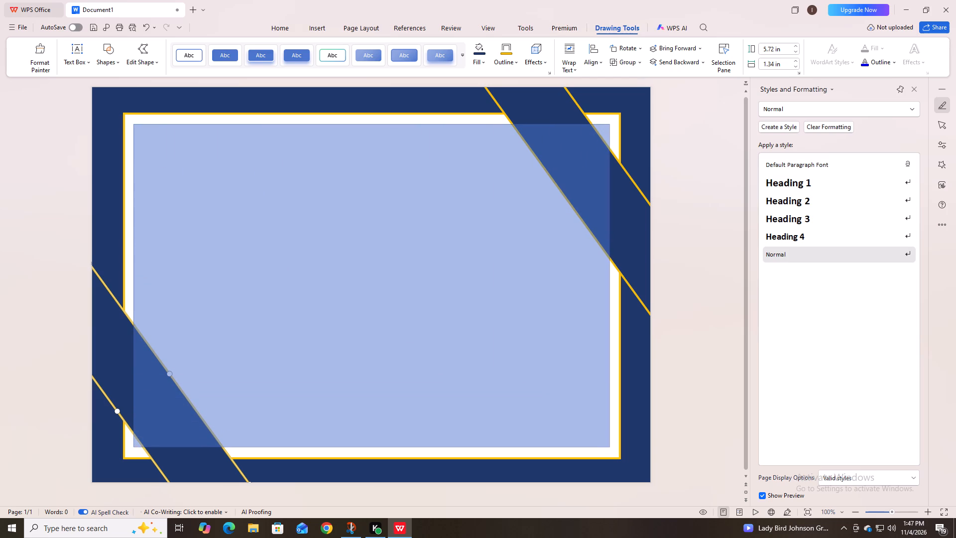
{"action": "left_click_drag", "start_coordinate": [609, 447], "coordinate": [602, 446]}
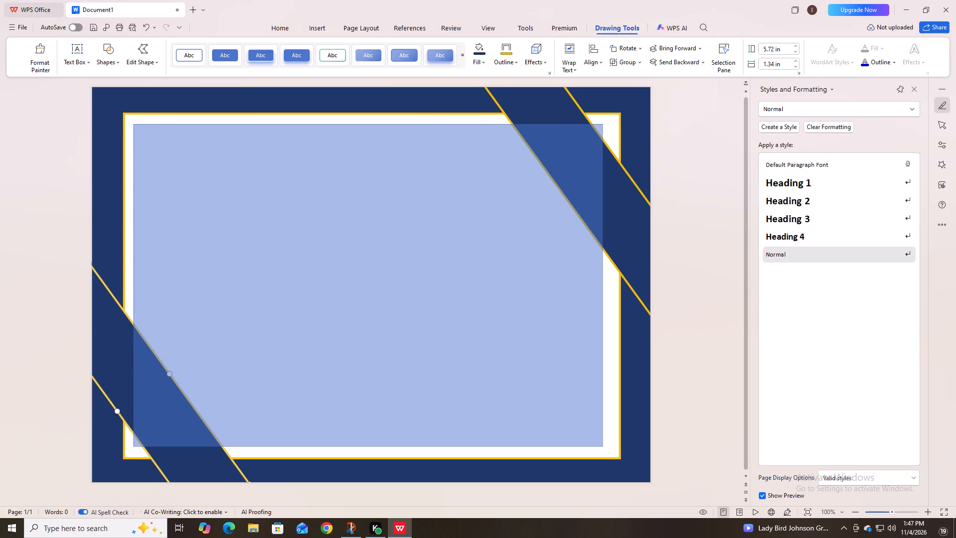
{"action": "left_click_drag", "start_coordinate": [602, 446], "coordinate": [601, 451]}
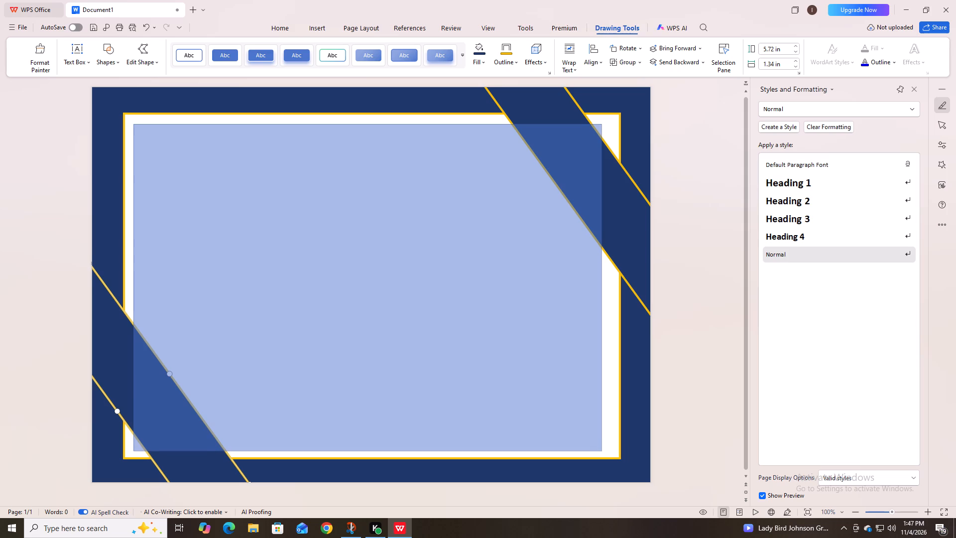
{"action": "left_click_drag", "start_coordinate": [601, 451], "coordinate": [604, 454]}
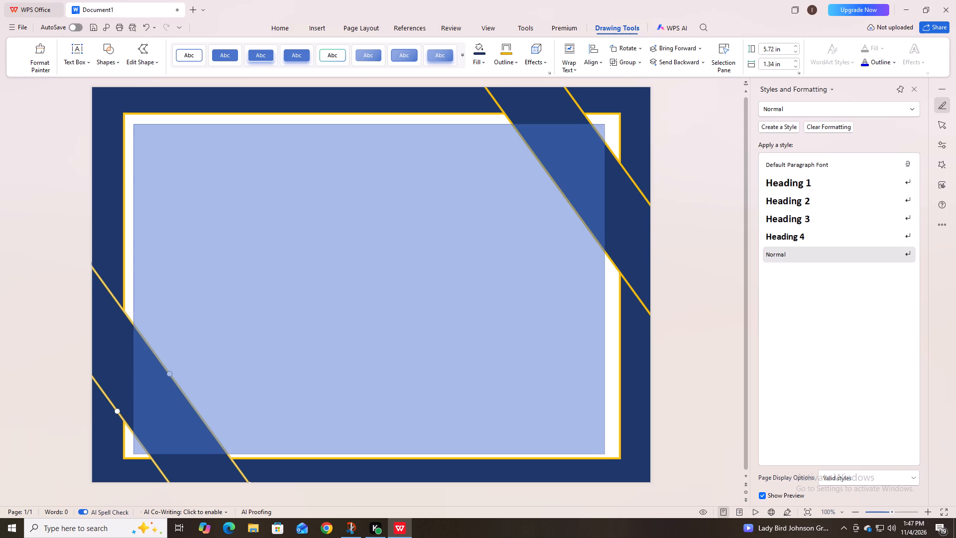
{"action": "left_click_drag", "start_coordinate": [604, 454], "coordinate": [605, 454]}
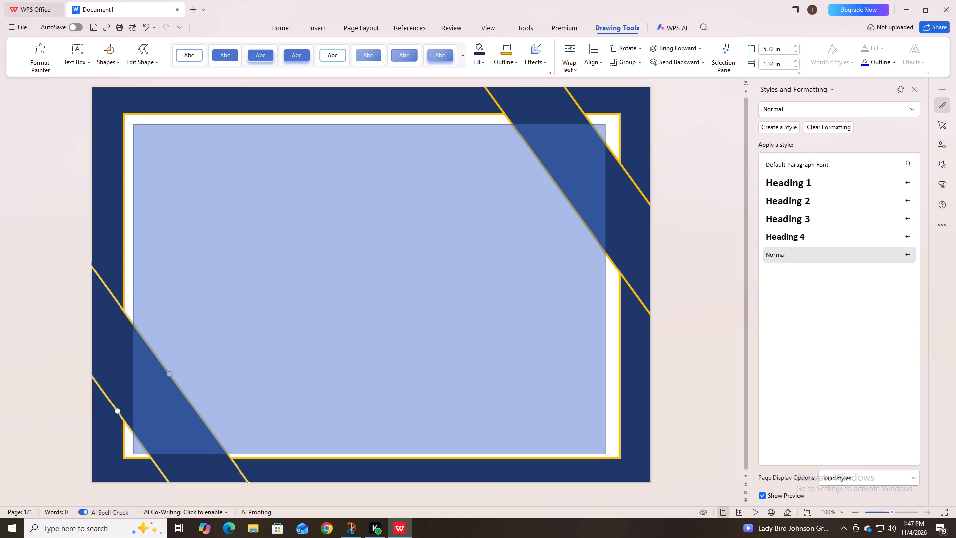
{"action": "left_click_drag", "start_coordinate": [605, 454], "coordinate": [606, 453]}
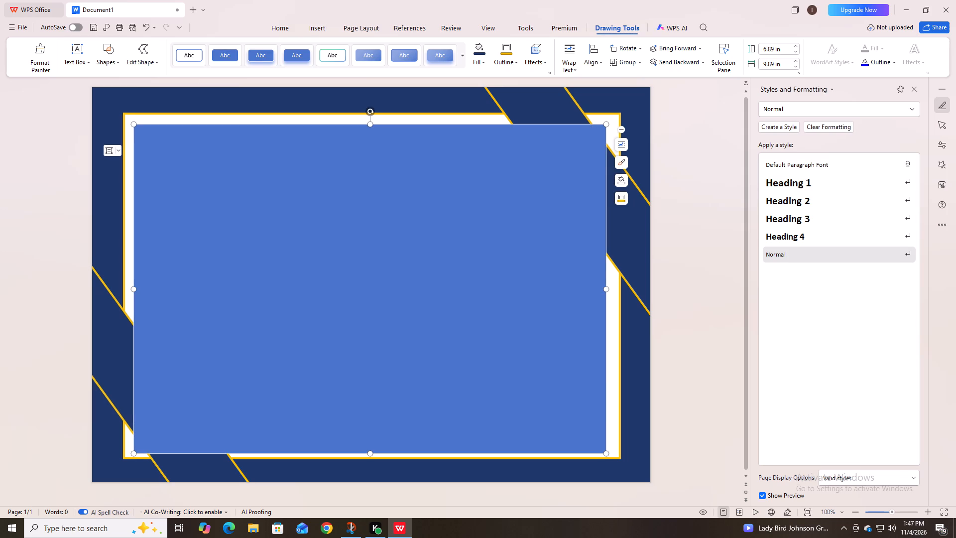
{"action": "left_click", "coordinate": [605, 288]}
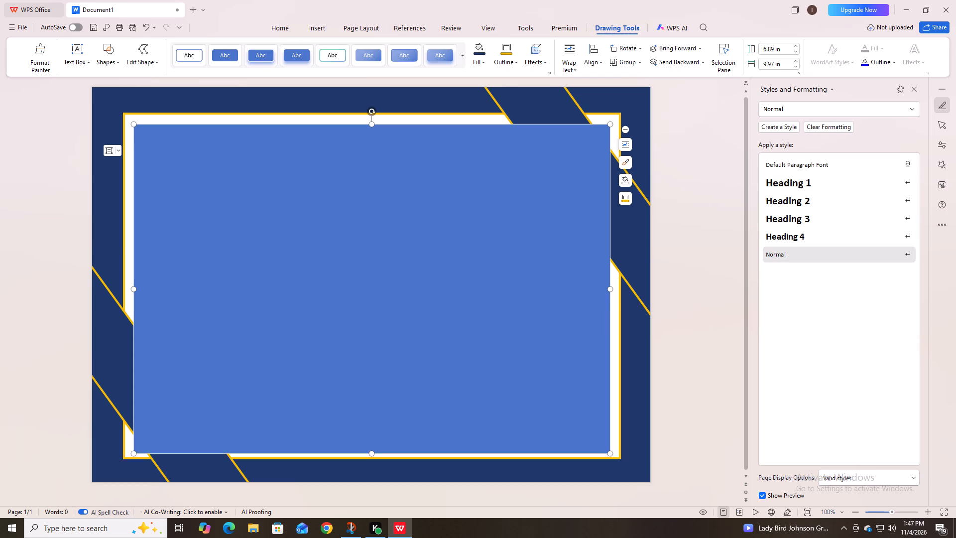
Give the large inner rectangle a 3 pt outline in the gold theme colour and a white fill.
{"action": "left_click", "coordinate": [626, 199]}
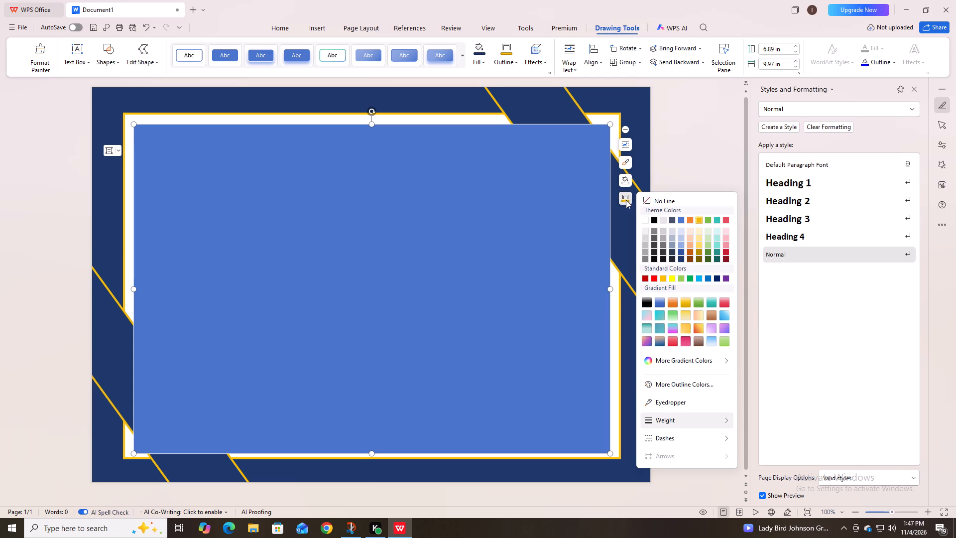
{"action": "left_click", "coordinate": [701, 219]}
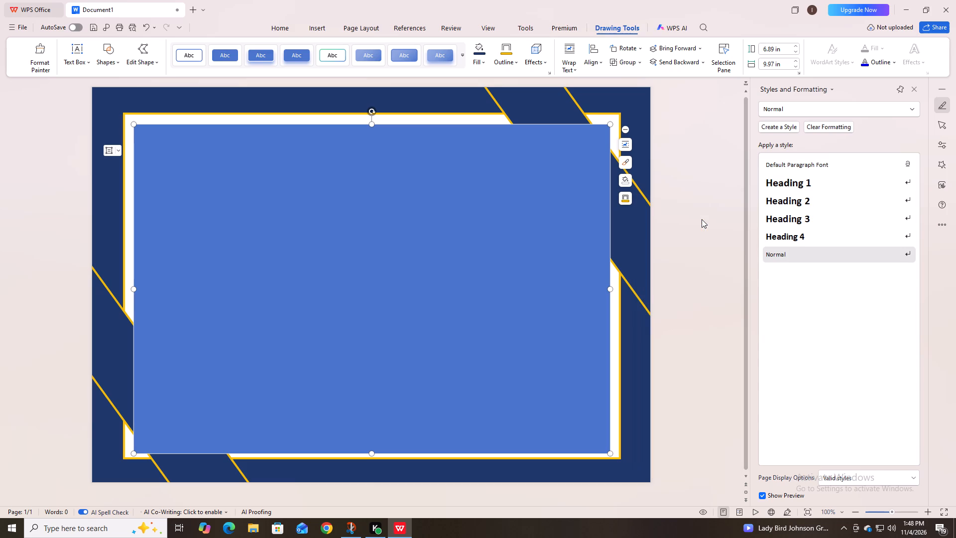
{"action": "left_click", "coordinate": [629, 197]}
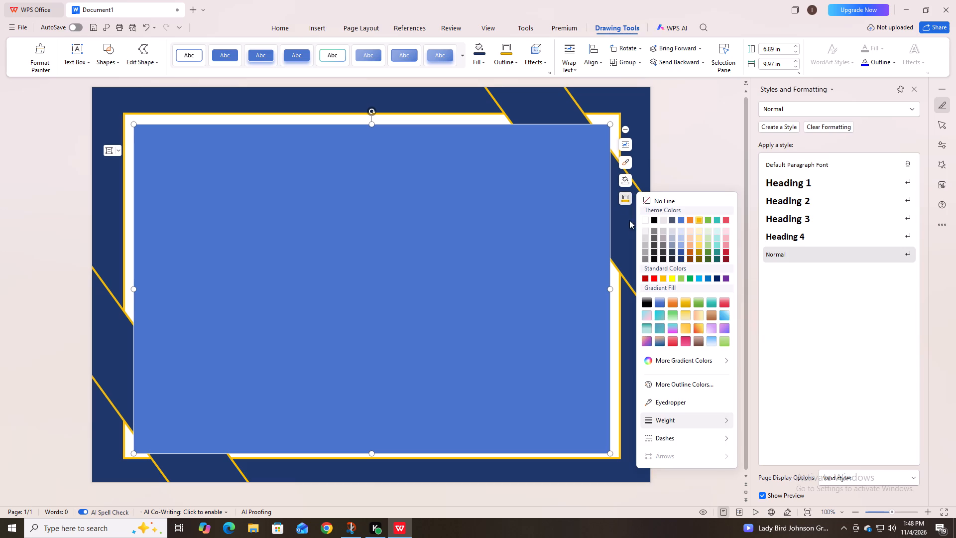
{"action": "left_click", "coordinate": [727, 423]}
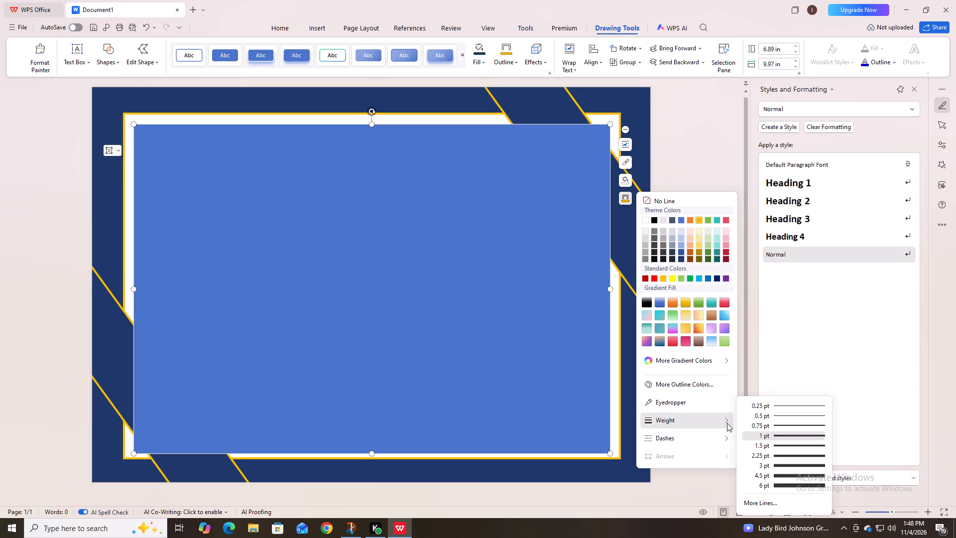
{"action": "left_click", "coordinate": [782, 464]}
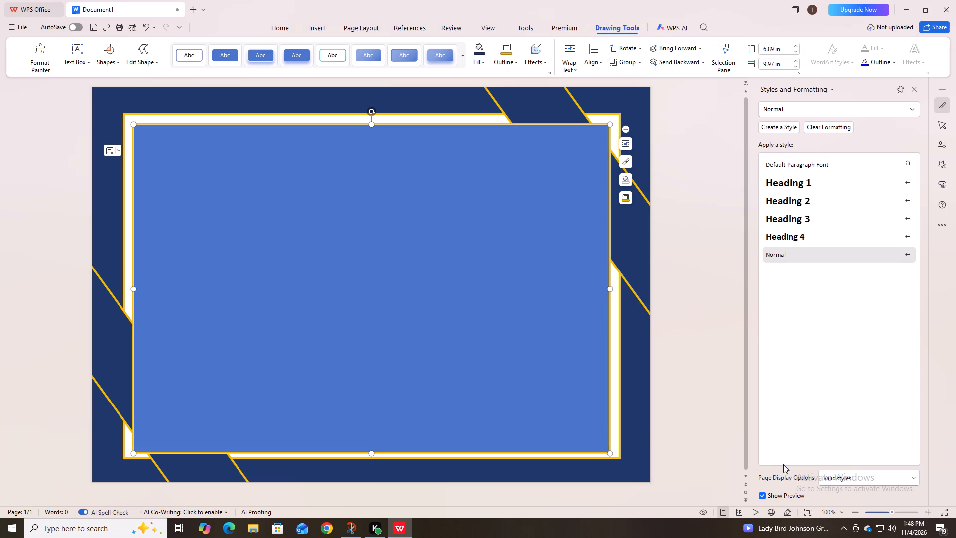
{"action": "left_click", "coordinate": [624, 178]}
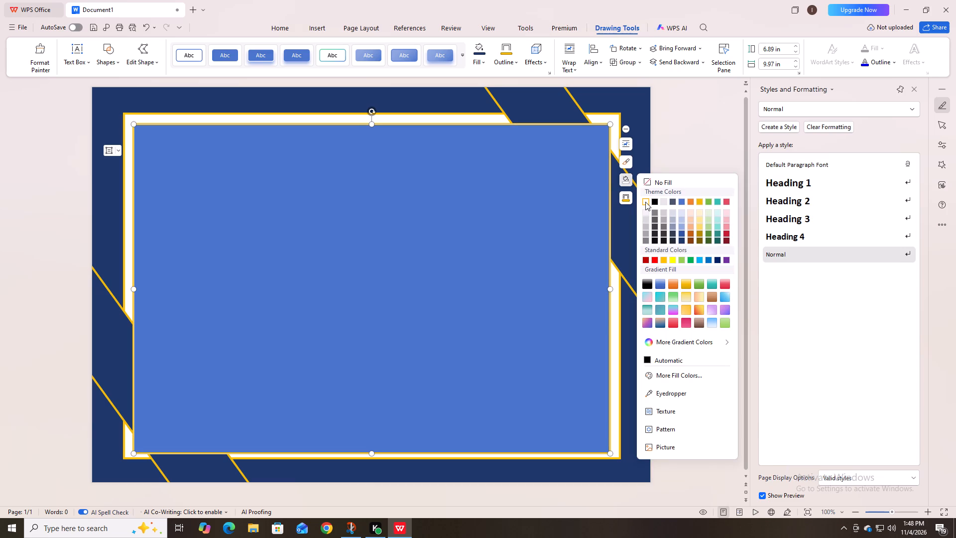
{"action": "left_click", "coordinate": [646, 202]}
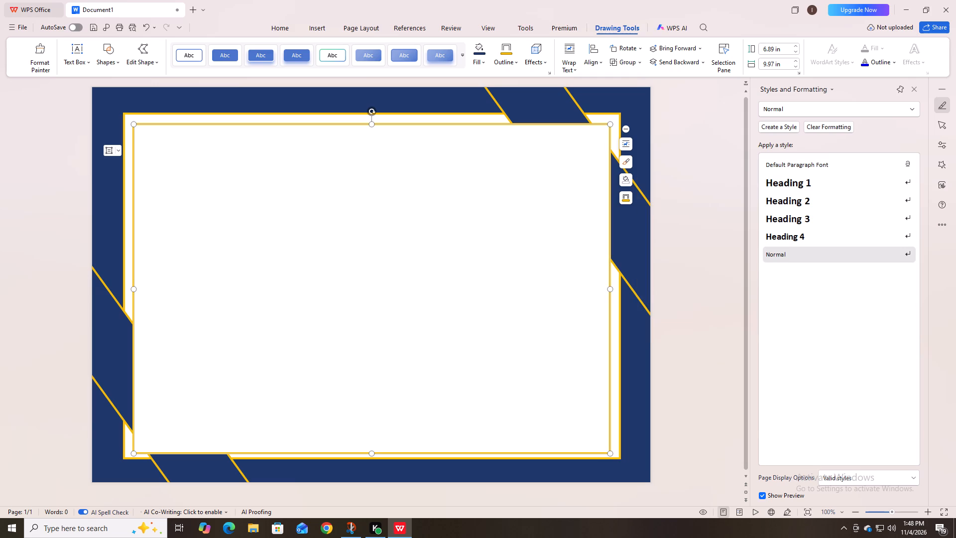
{"action": "left_click", "coordinate": [670, 264]}
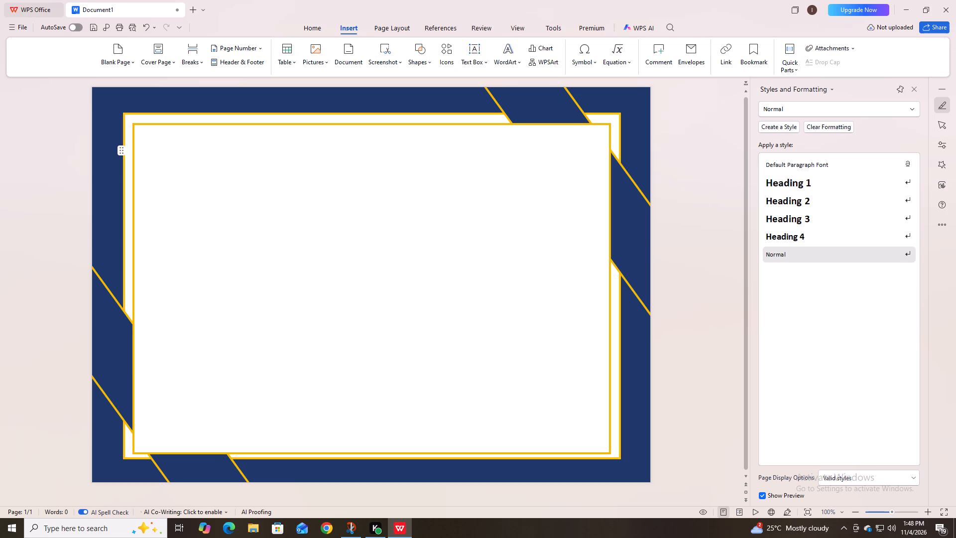
Shrink the white inner rectangle to about 6.61 in high and 9.67 in wide, leaving a wider margin inside the gold frame.
{"action": "left_click", "coordinate": [571, 169]}
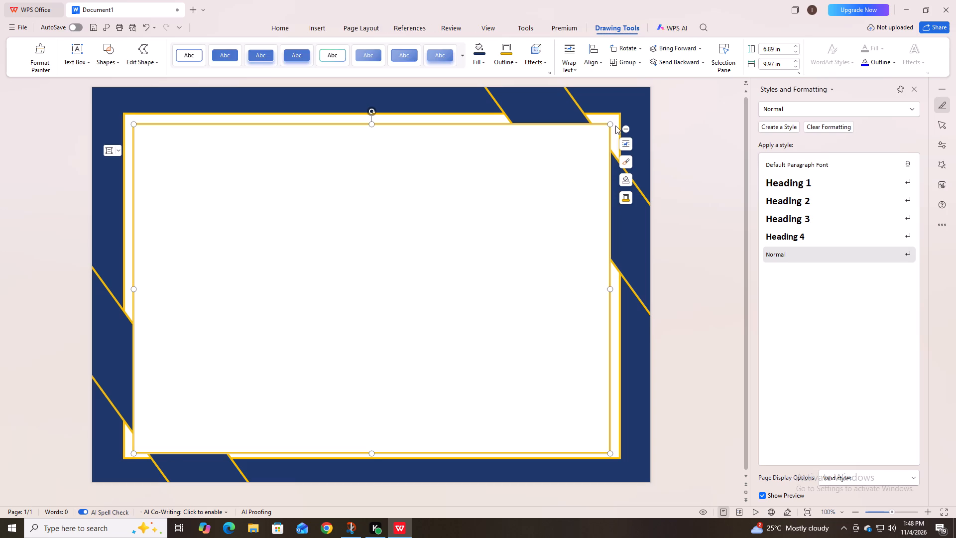
{"action": "left_click", "coordinate": [610, 126]}
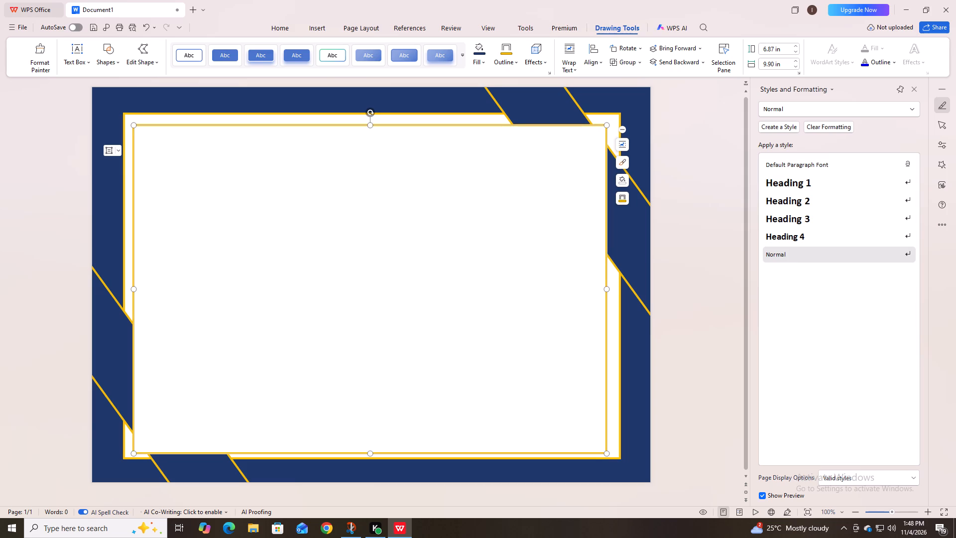
{"action": "left_click_drag", "start_coordinate": [135, 125], "coordinate": [141, 130]}
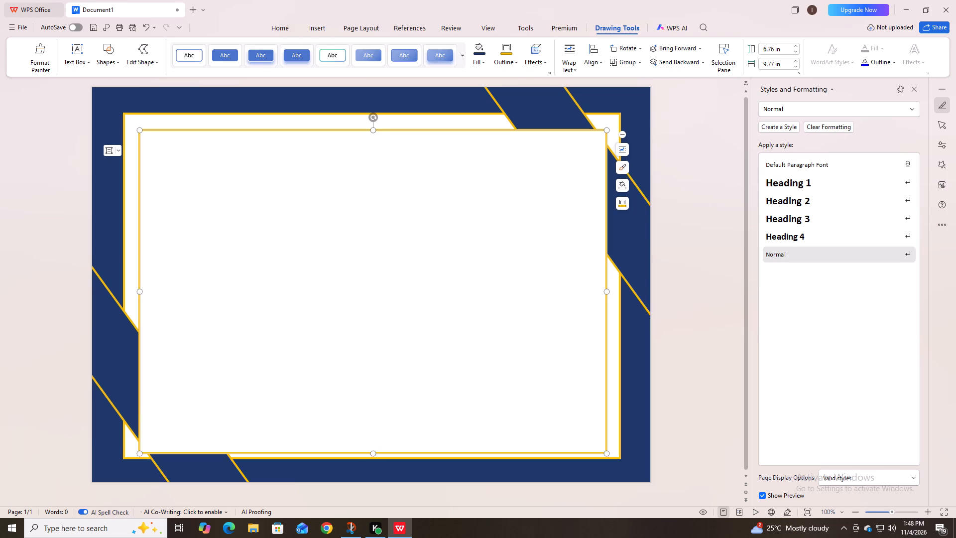
{"action": "left_click_drag", "start_coordinate": [608, 454], "coordinate": [605, 445]}
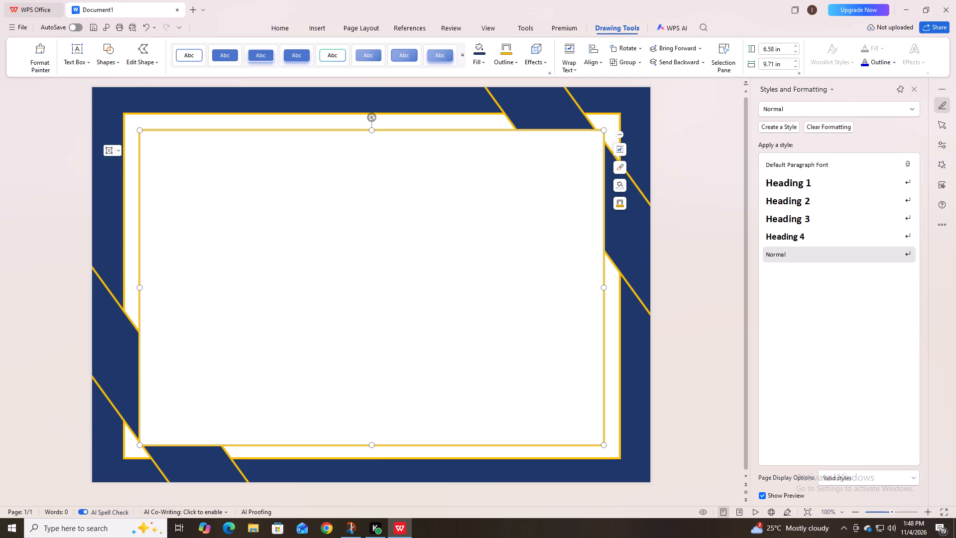
{"action": "left_click", "coordinate": [140, 443]}
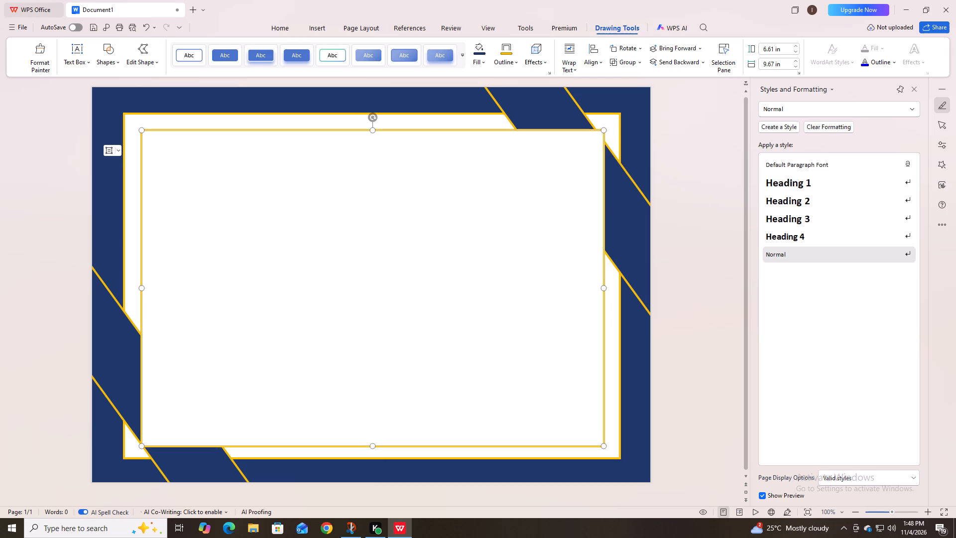
{"action": "left_click", "coordinate": [717, 289]}
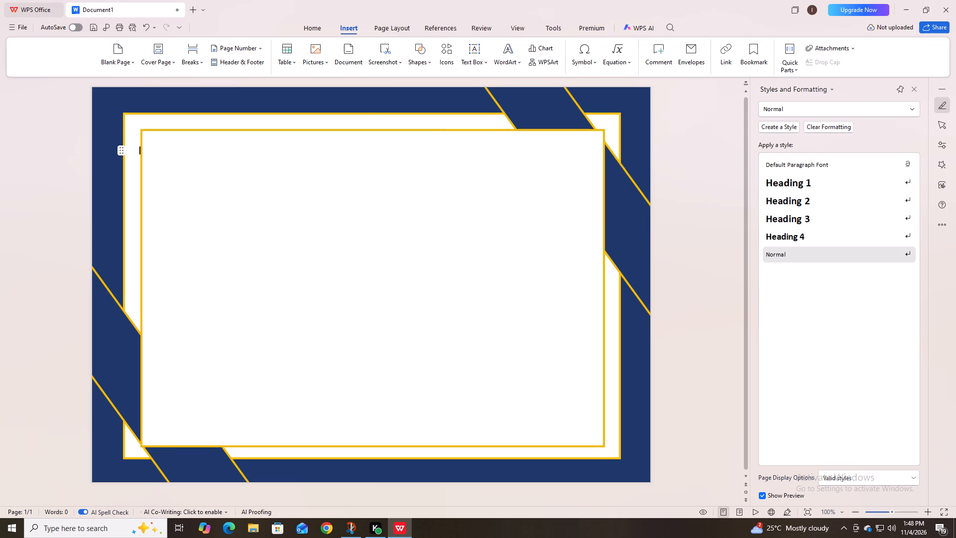
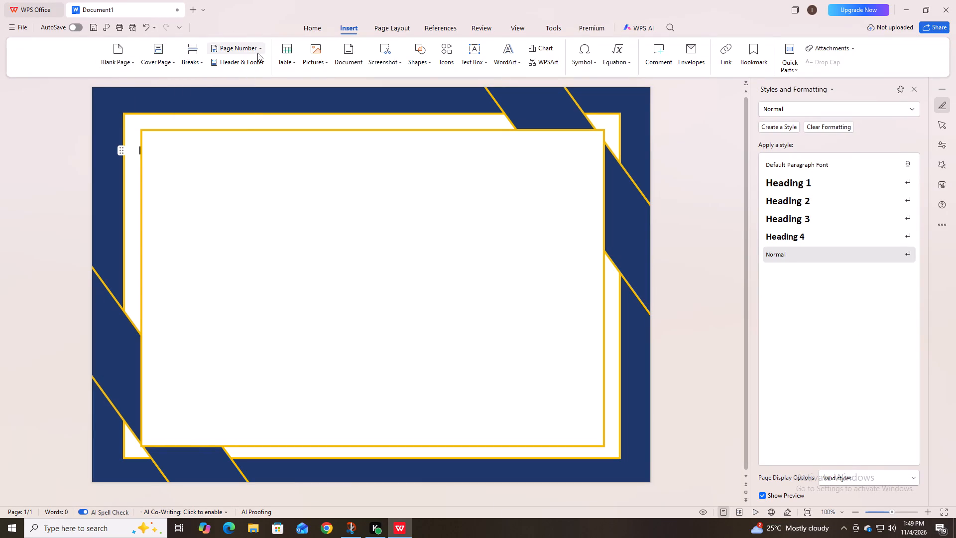
Draw a horizontal text box about 1.36 in high and 5.67 in wide near the top of the white inner panel.
{"action": "left_click", "coordinate": [428, 61]}
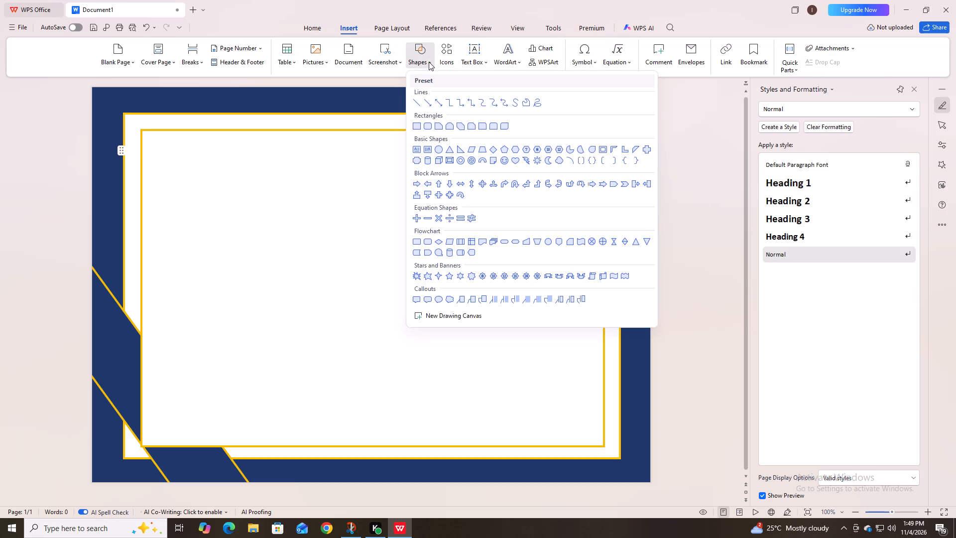
{"action": "left_click", "coordinate": [418, 150]}
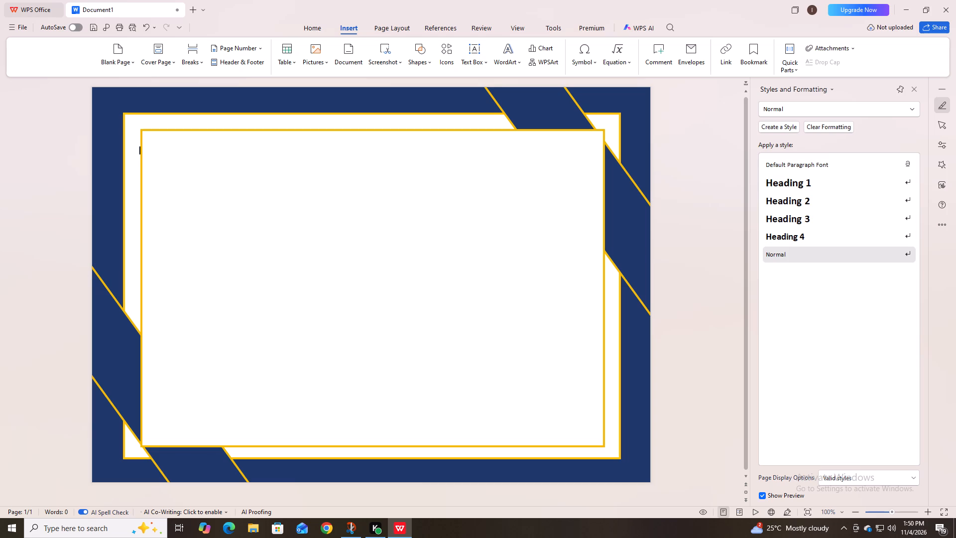
{"action": "left_click_drag", "start_coordinate": [222, 150], "coordinate": [484, 233]}
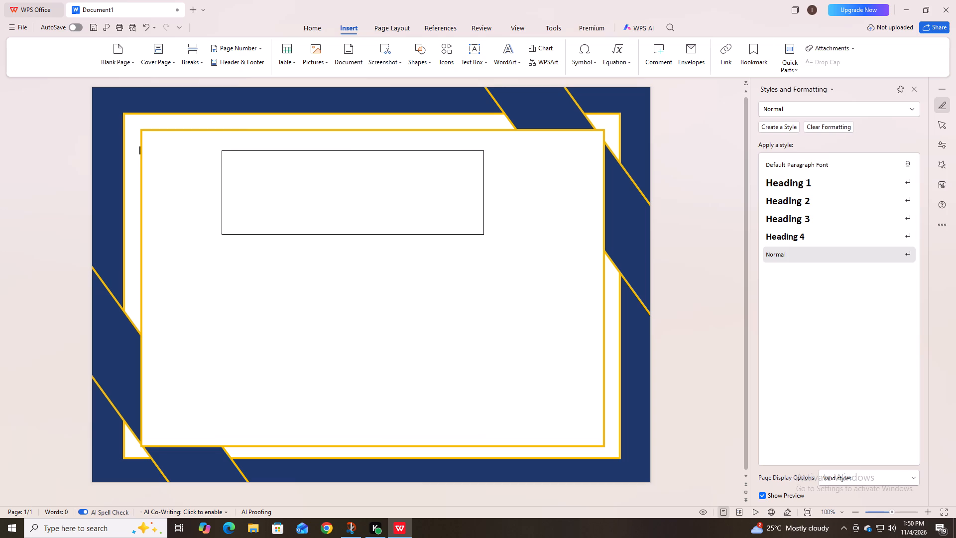
{"action": "left_click_drag", "start_coordinate": [484, 233], "coordinate": [492, 216]}
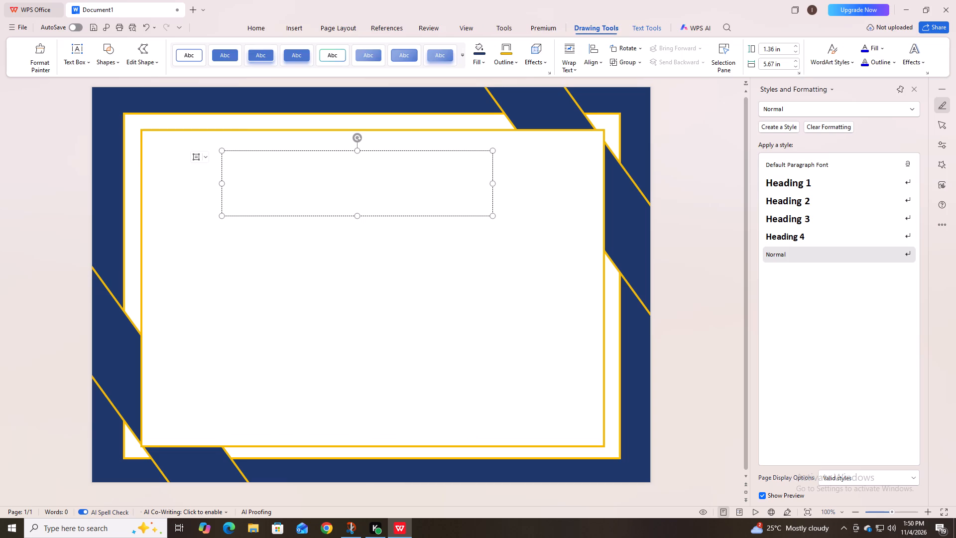
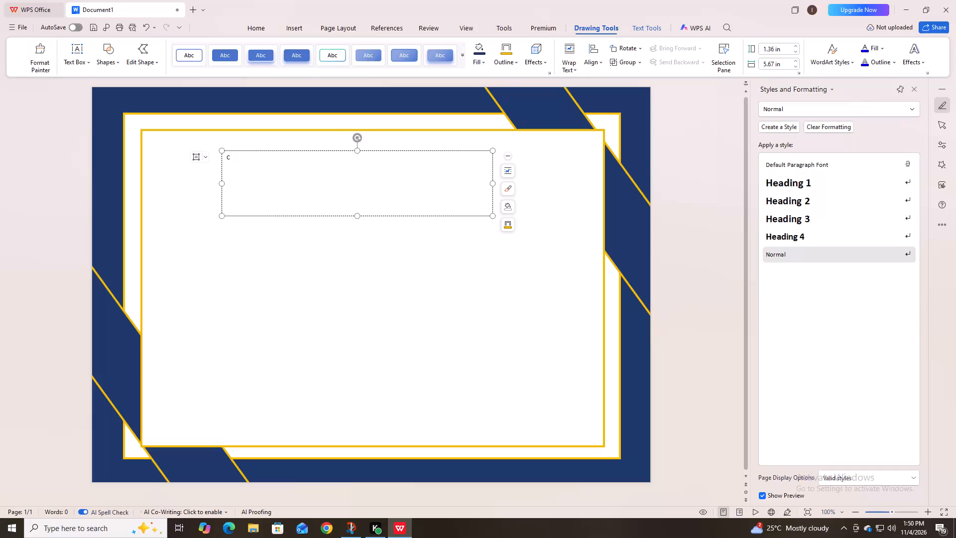
Enter the heading CERTIFICATE in the new text box, completing the word after its initial C.
{"action": "key", "text": "e"}
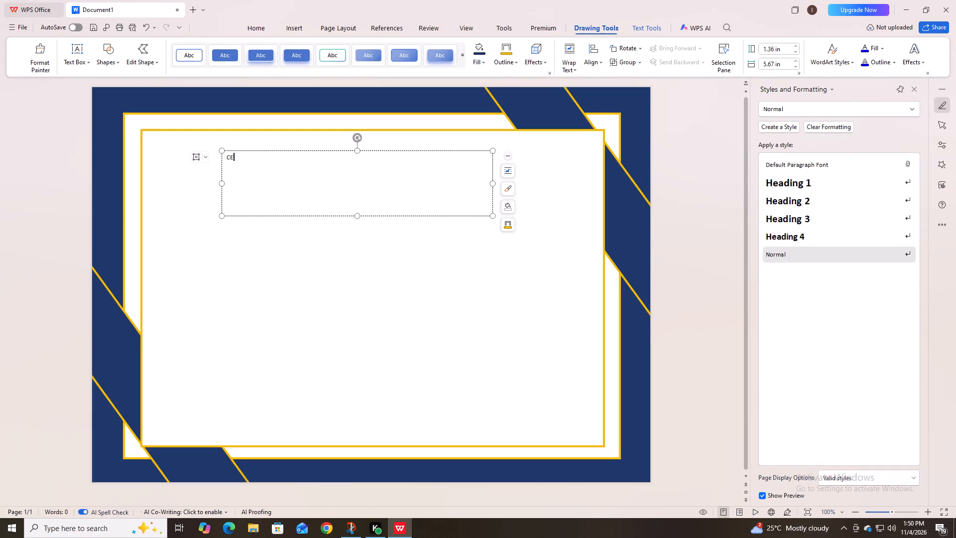
{"action": "type", "text": "RT"}
{"action": "key", "text": "i"}
{"action": "key", "text": "f"}
{"action": "key", "text": "i"}
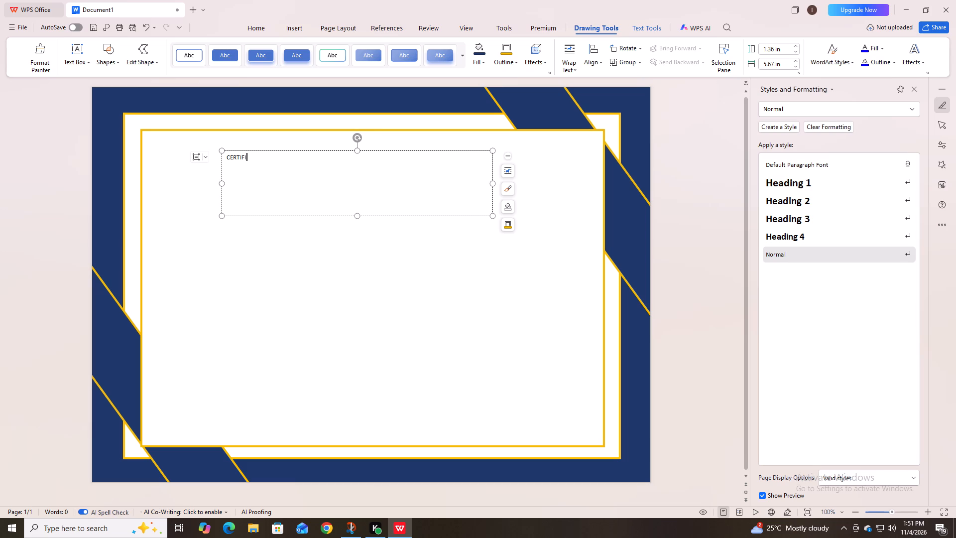
{"action": "key", "text": "c"}
{"action": "key", "text": "a"}
{"action": "type", "text": "TE"}
Format the CERTIFICATE heading in Georgia at 72 pt.
{"action": "left_click_drag", "start_coordinate": [262, 158], "coordinate": [231, 158]}
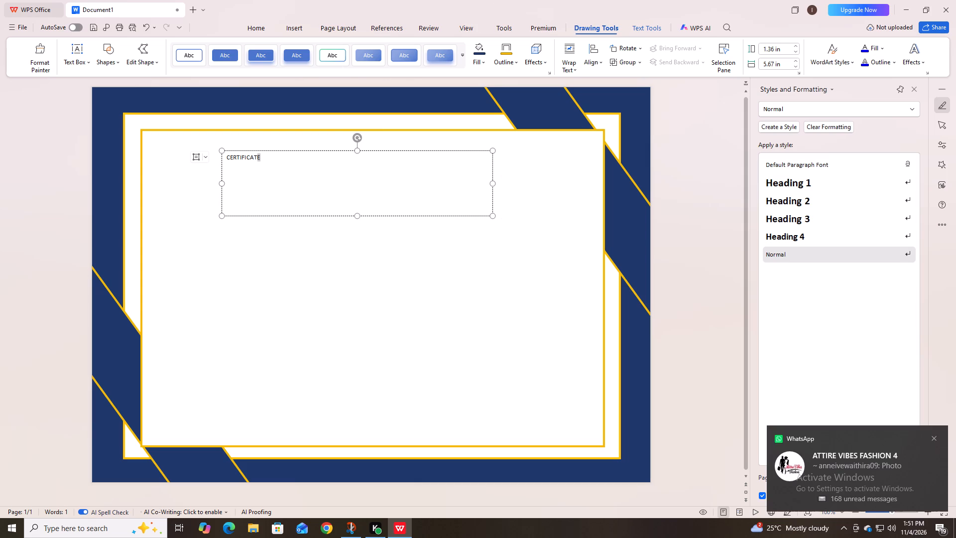
{"action": "left_click_drag", "start_coordinate": [231, 158], "coordinate": [227, 156]}
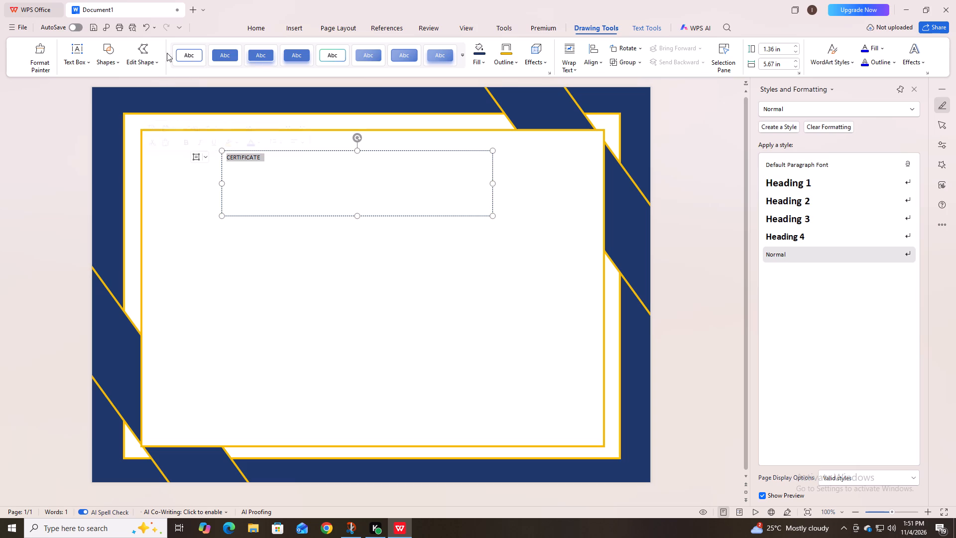
{"action": "left_click", "coordinate": [254, 28]}
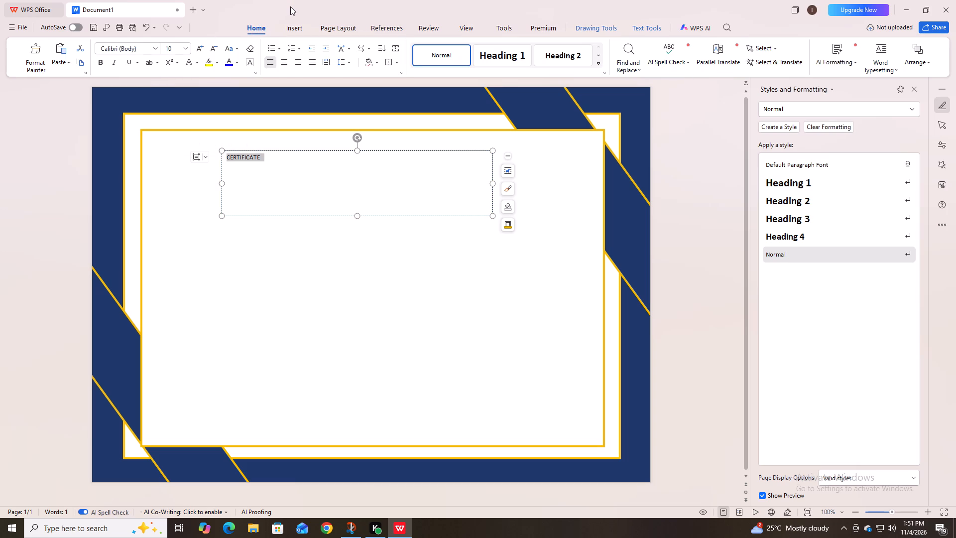
{"action": "left_click", "coordinate": [187, 50]}
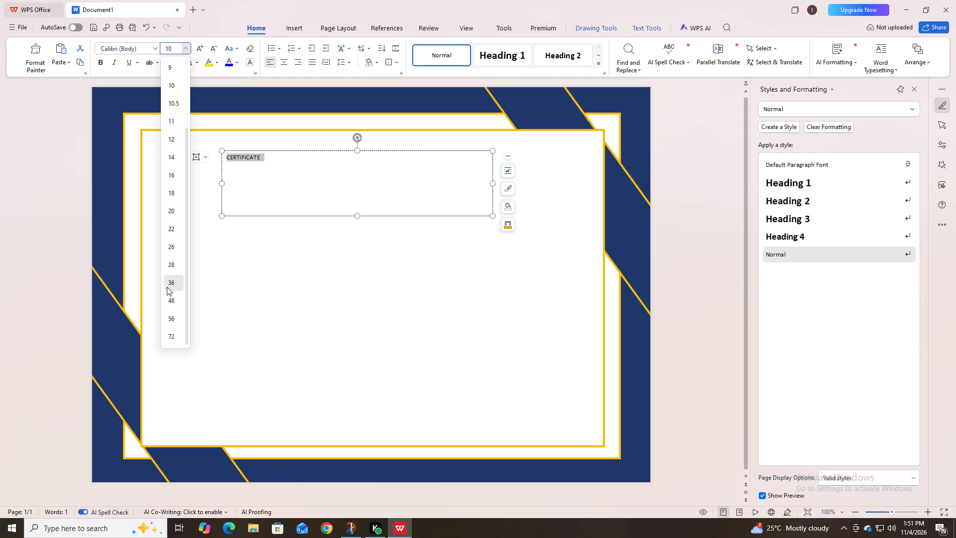
{"action": "left_click", "coordinate": [174, 334]}
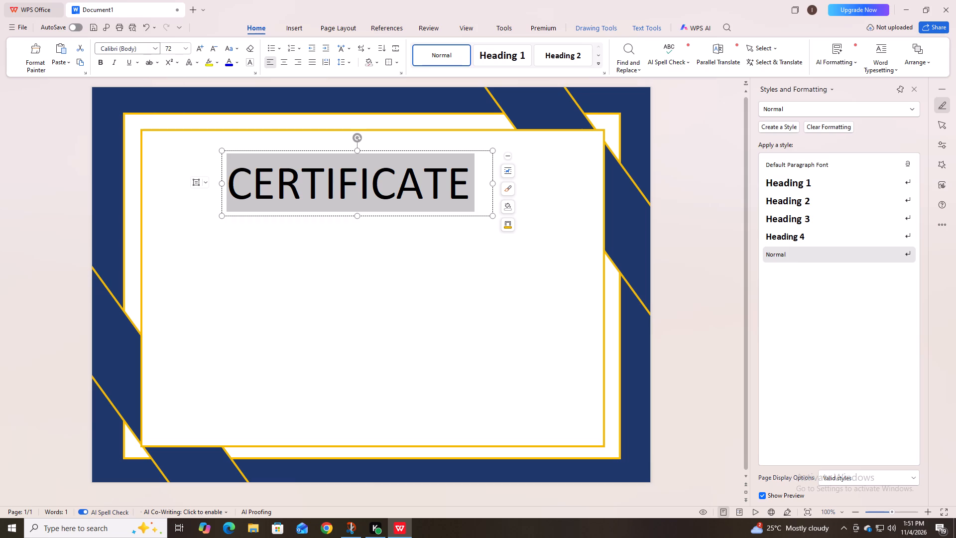
{"action": "left_click", "coordinate": [155, 46]}
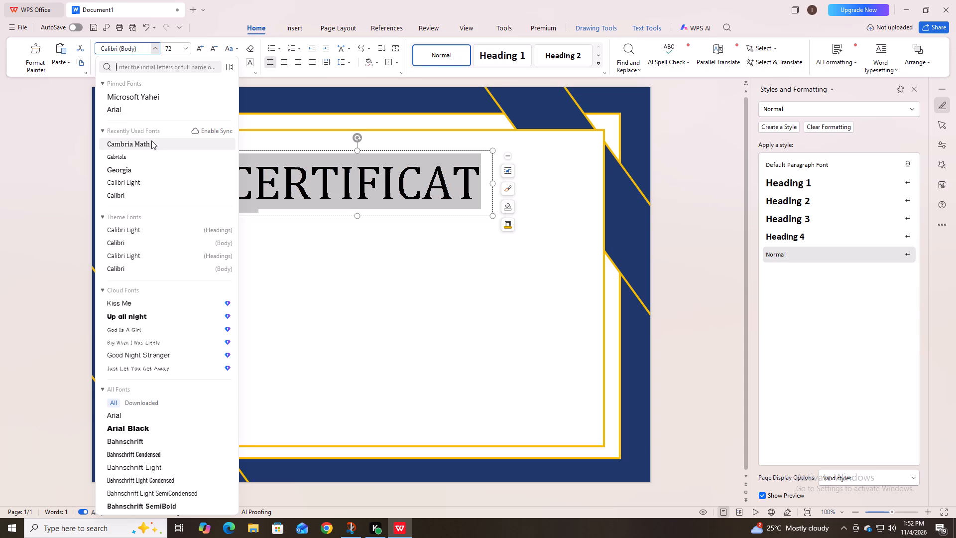
{"action": "left_click", "coordinate": [139, 167]}
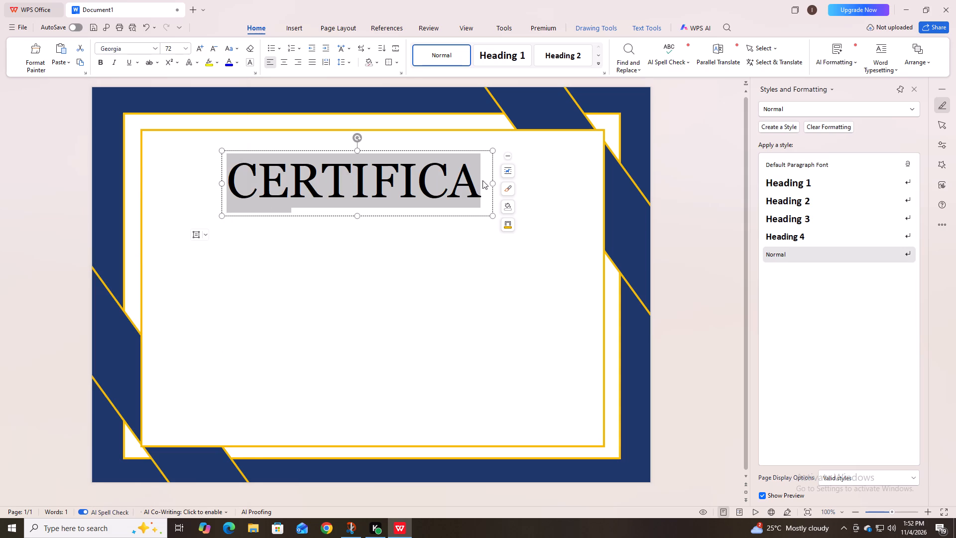
Widen the heading text box by extending its right edge until CERTIFICATE fits on one line.
{"action": "left_click_drag", "start_coordinate": [493, 182], "coordinate": [496, 182]}
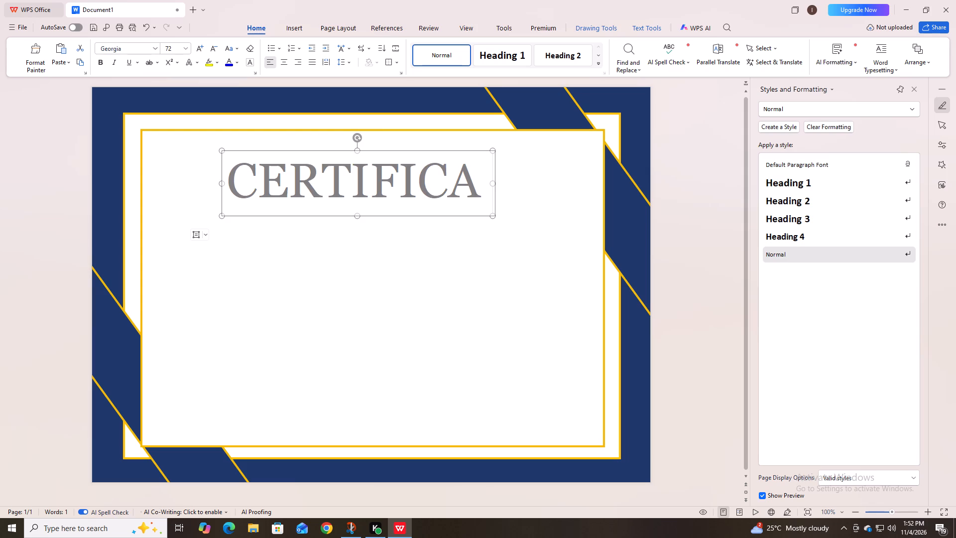
{"action": "left_click_drag", "start_coordinate": [496, 182], "coordinate": [515, 181]}
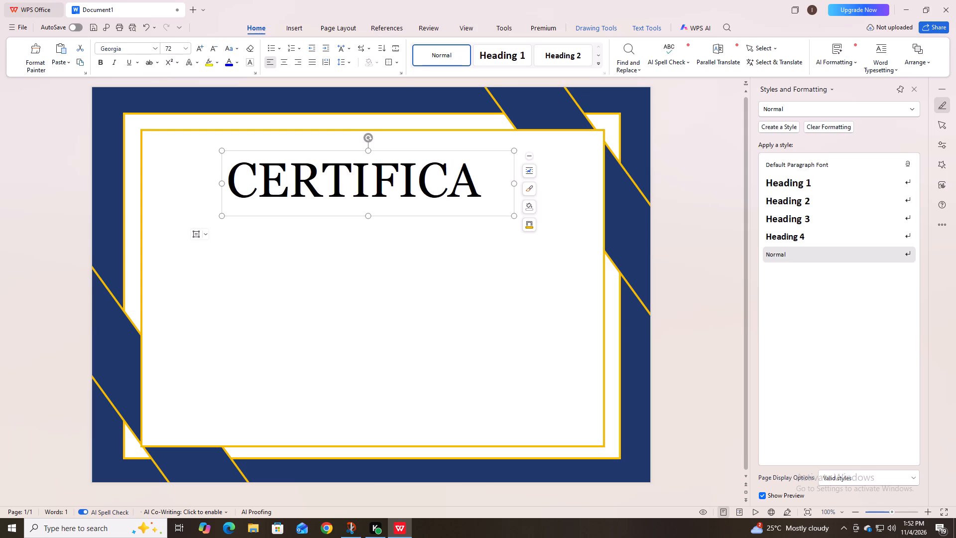
{"action": "left_click_drag", "start_coordinate": [514, 181], "coordinate": [524, 180]}
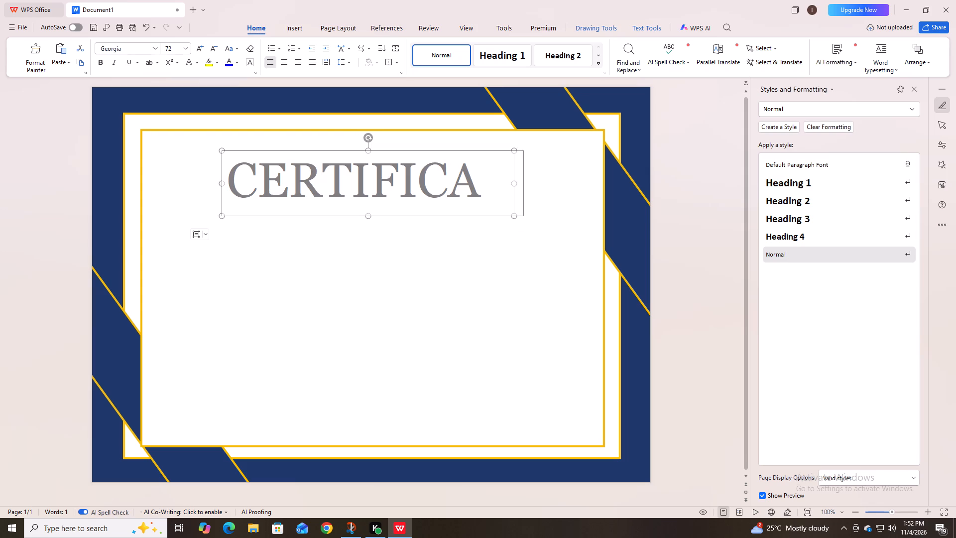
{"action": "left_click_drag", "start_coordinate": [524, 180], "coordinate": [540, 172]}
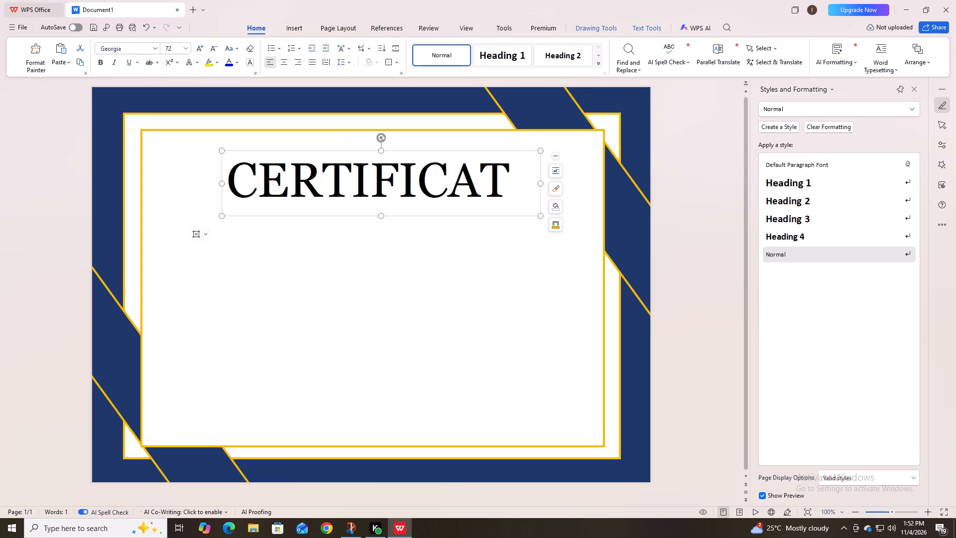
{"action": "left_click_drag", "start_coordinate": [542, 183], "coordinate": [553, 182]}
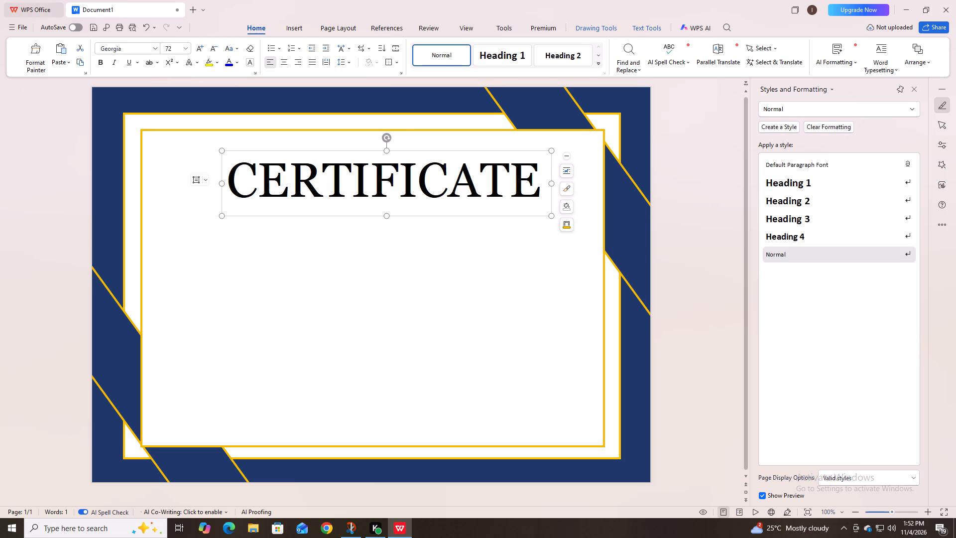
Move the CERTIFICATE text box left and slightly up, roughly centring it near the top of the white inner panel.
{"action": "left_click_drag", "start_coordinate": [222, 169], "coordinate": [221, 169]}
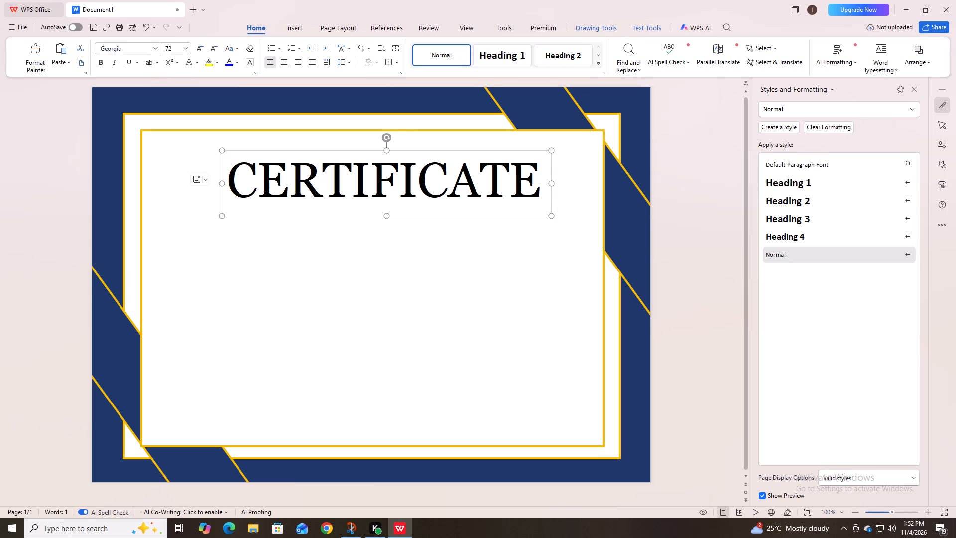
{"action": "left_click_drag", "start_coordinate": [221, 169], "coordinate": [197, 171]}
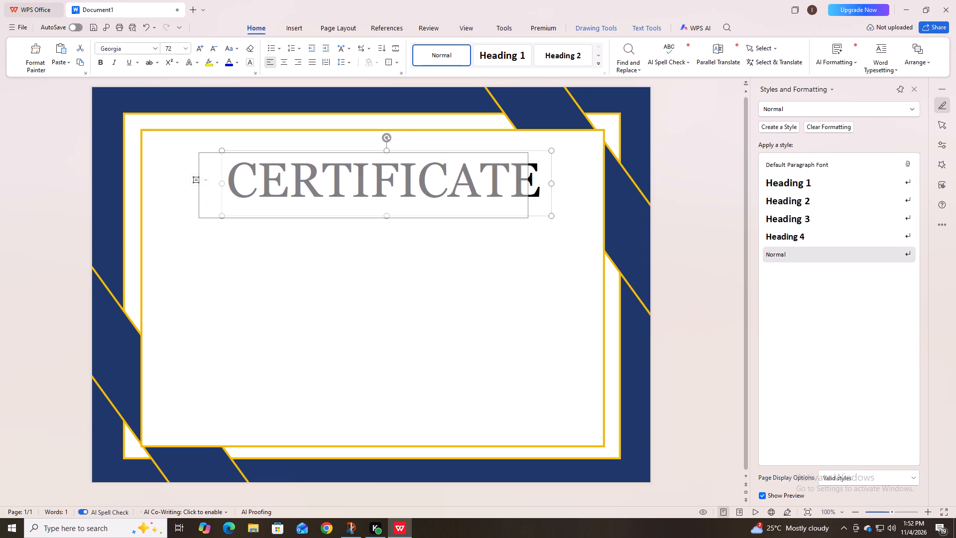
{"action": "left_click_drag", "start_coordinate": [197, 171], "coordinate": [184, 167]}
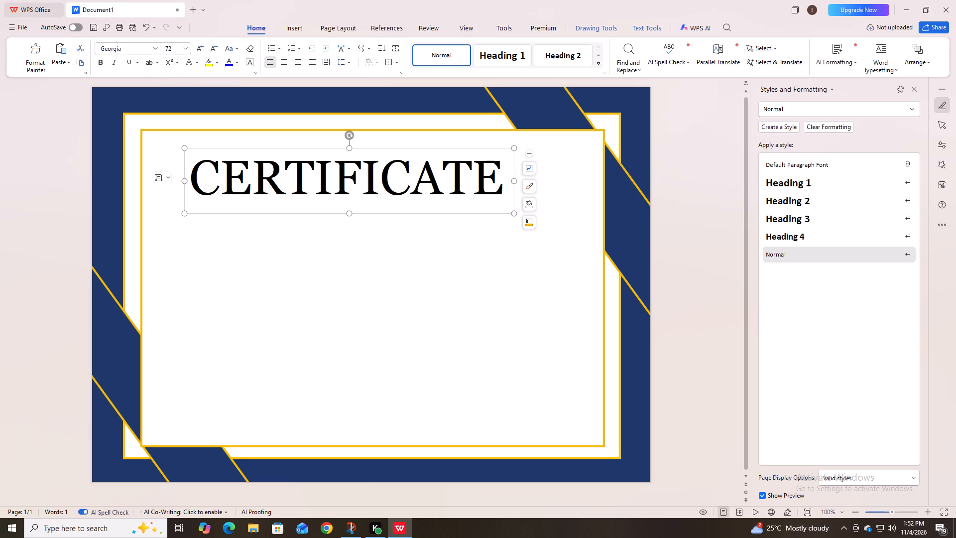
Remove the outline and the fill from the CERTIFICATE text box.
{"action": "left_click", "coordinate": [530, 224]}
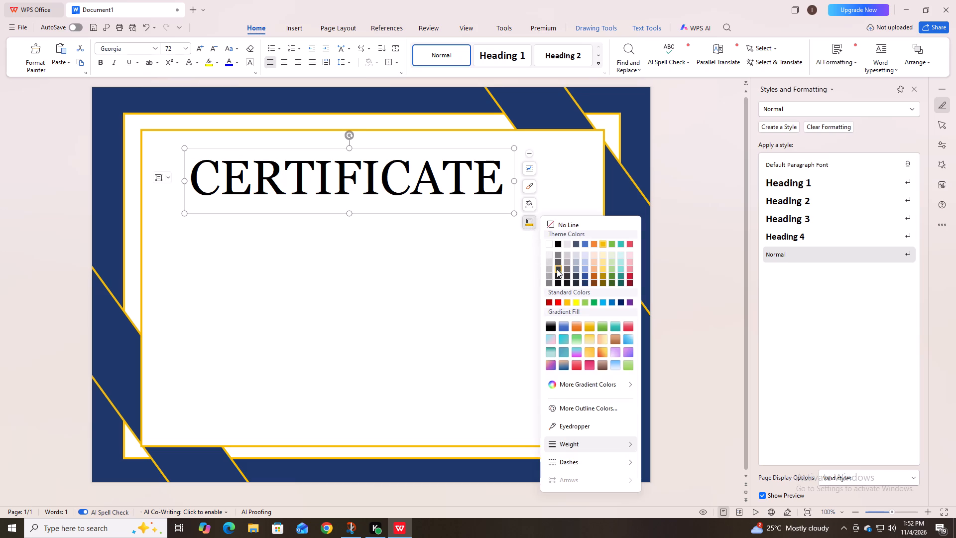
{"action": "left_click", "coordinate": [550, 222]}
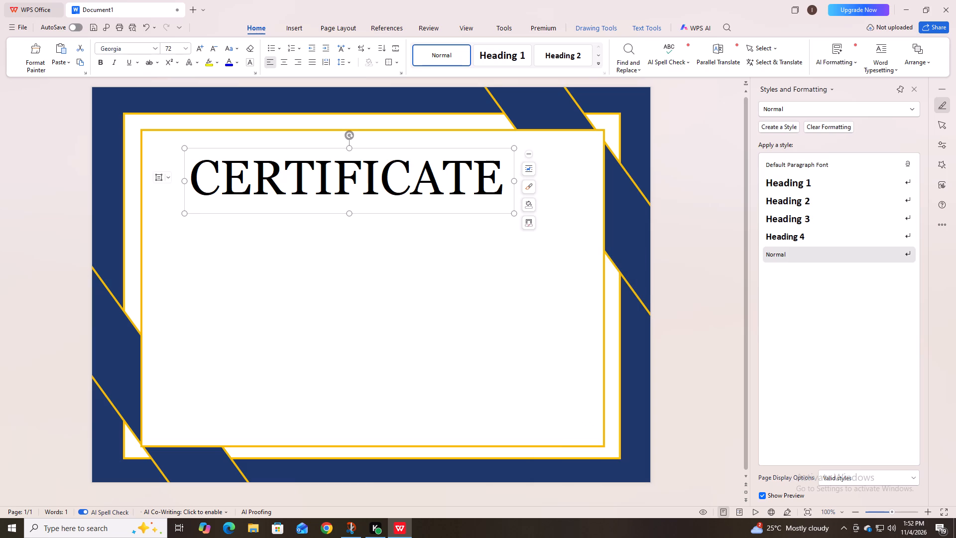
{"action": "left_click", "coordinate": [529, 207]}
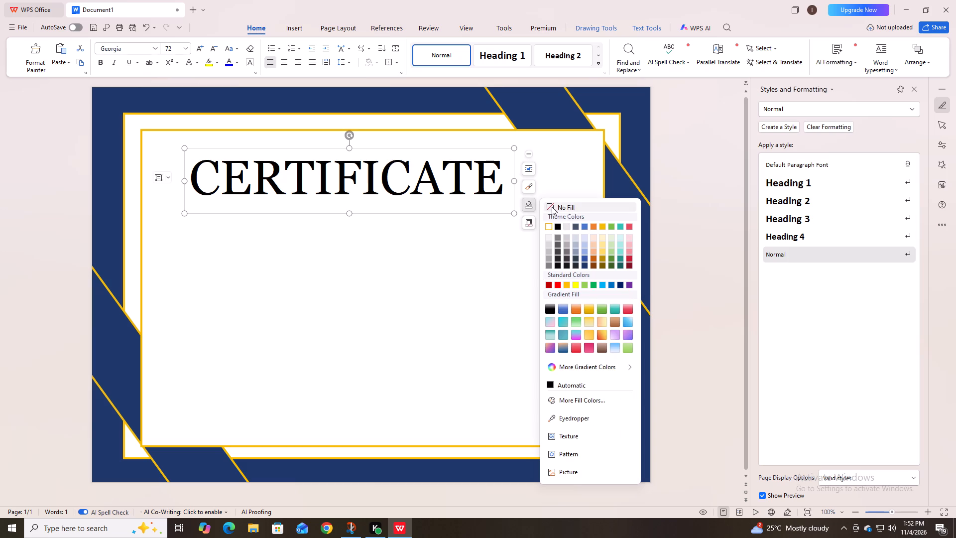
{"action": "left_click", "coordinate": [550, 206]}
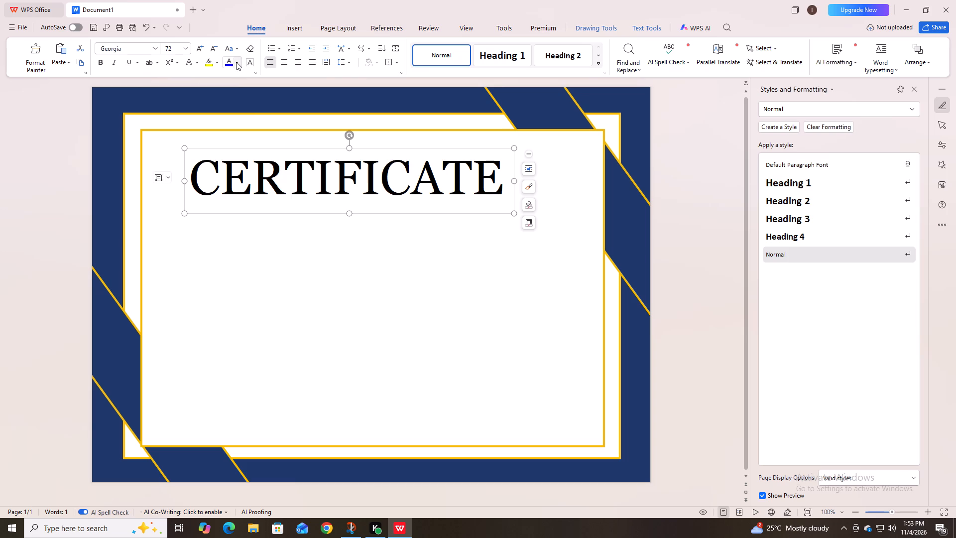
Open the font colour choices for the CERTIFICATE heading.
{"action": "left_click", "coordinate": [237, 62]}
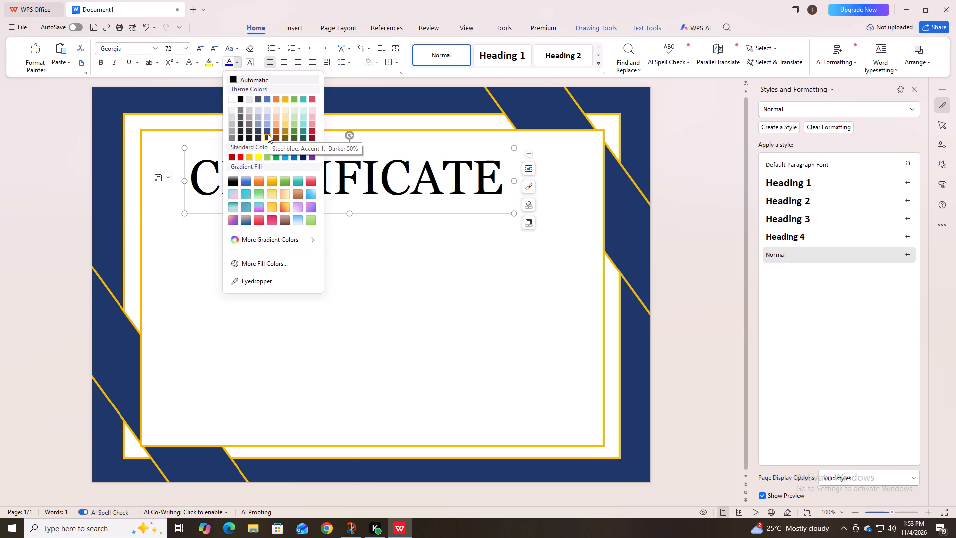
Set the CERTIFICATE heading's font colour to Steel blue, Accent 1, Darker 50%, and leave the text box.
{"action": "left_click", "coordinate": [269, 138]}
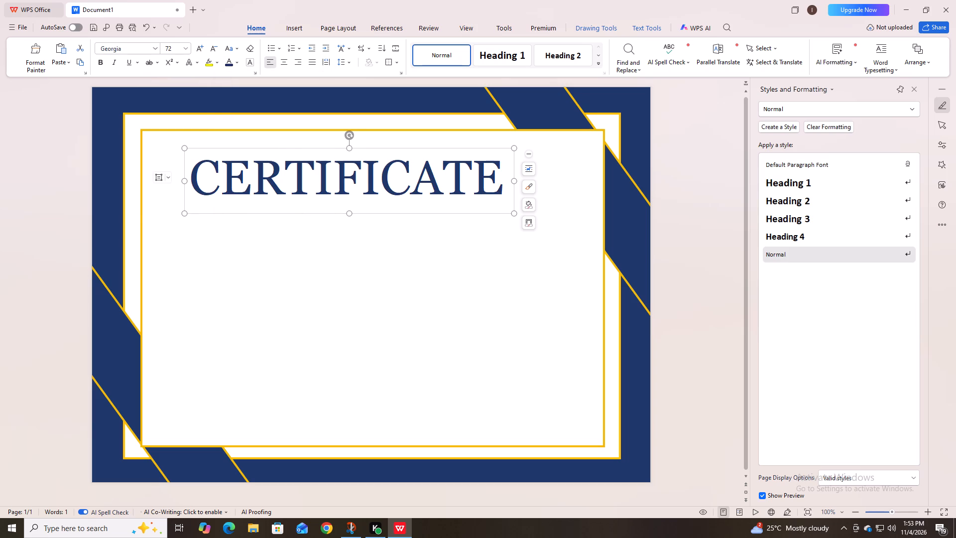
{"action": "left_click", "coordinate": [350, 249]}
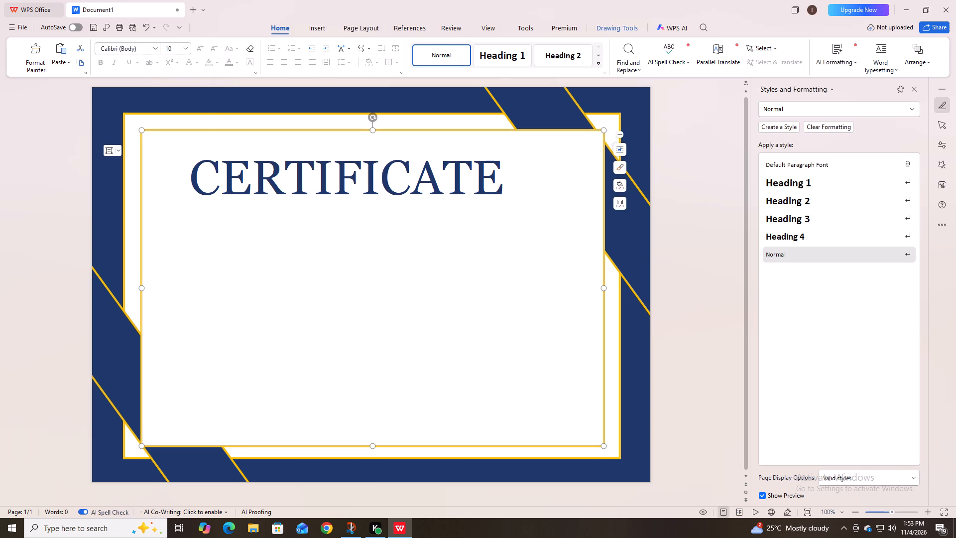
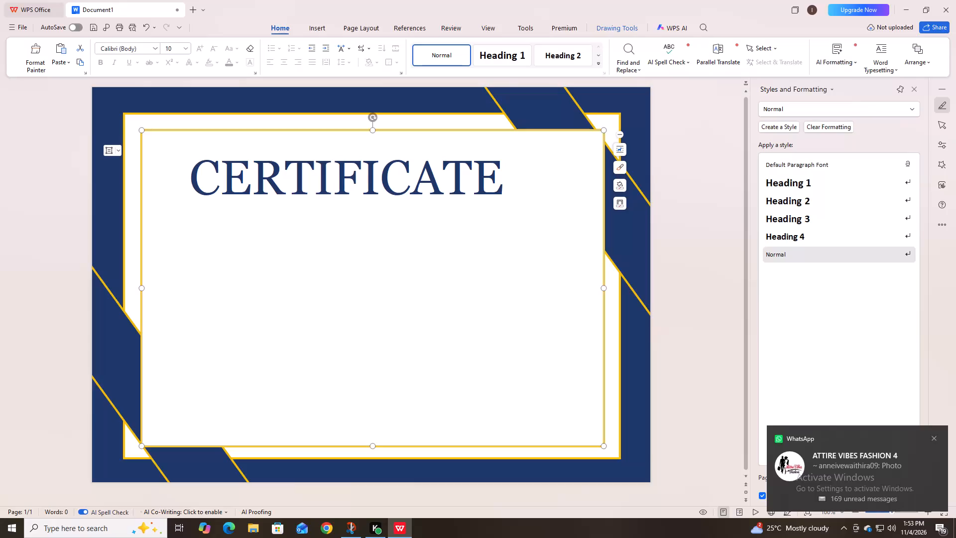
Select the text of the CERTIFICATE heading from its final letter back towards the start of the word.
{"action": "left_click", "coordinate": [393, 185]}
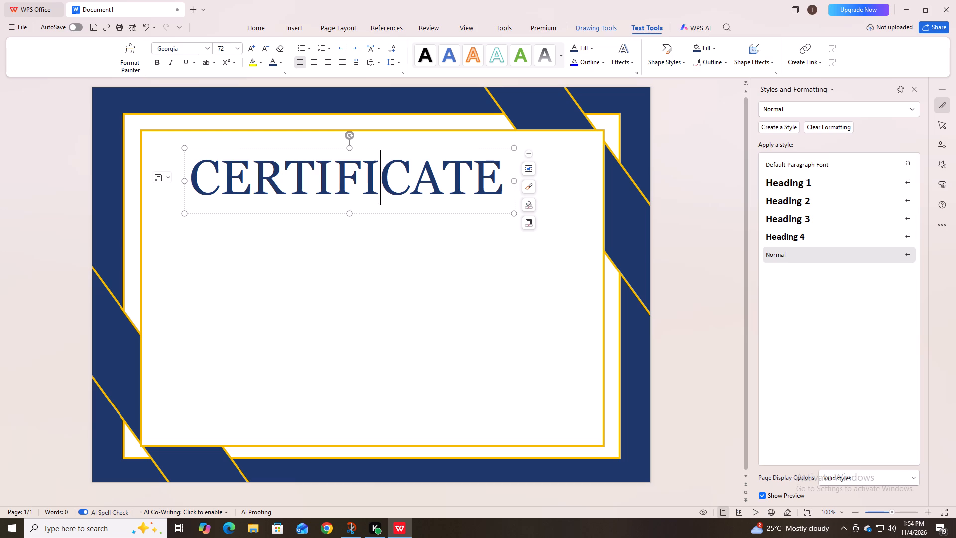
{"action": "left_click_drag", "start_coordinate": [507, 176], "coordinate": [283, 166]}
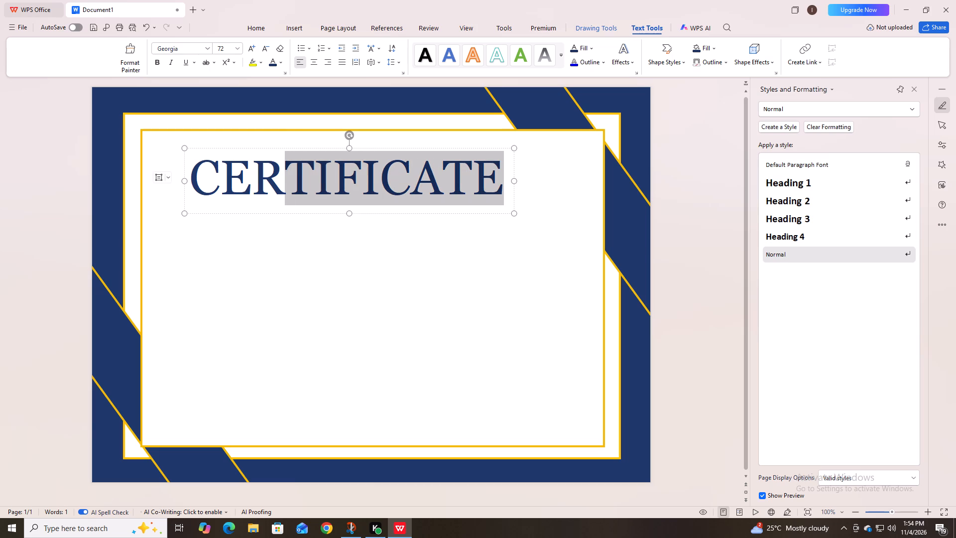
Apply the WordArt preset "Fill: Chocolate, Accent 3, Rough Bevel" to the whole CERTIFICATE heading.
{"action": "left_click_drag", "start_coordinate": [283, 166], "coordinate": [187, 165]}
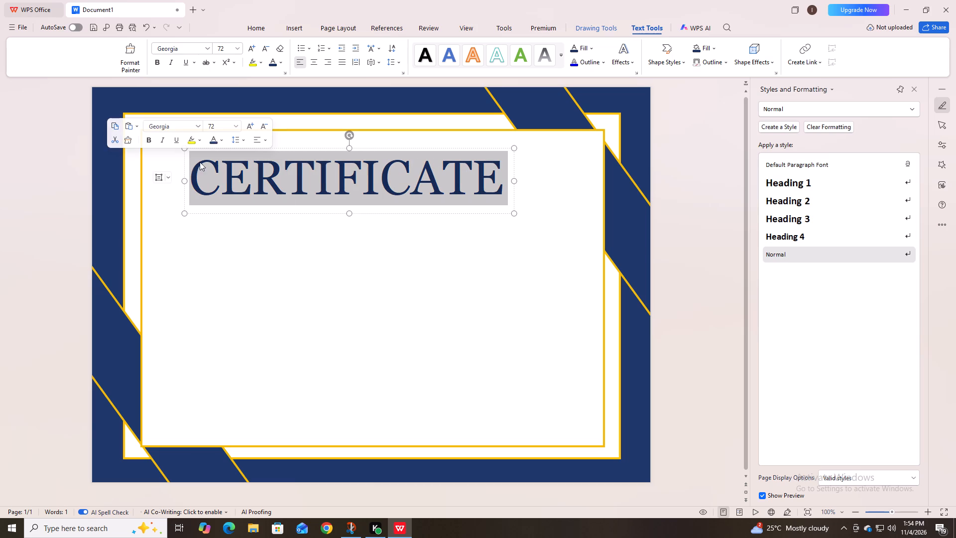
{"action": "left_click", "coordinate": [561, 57]}
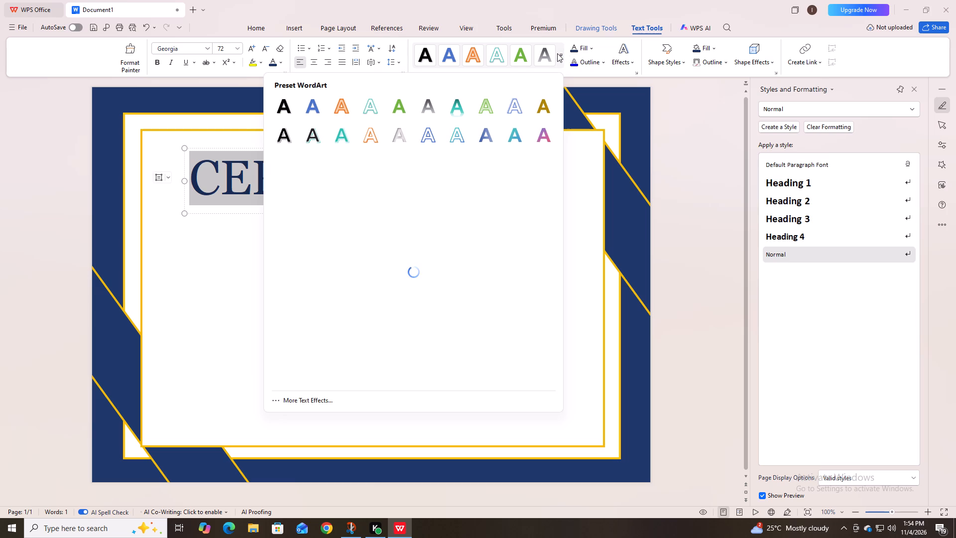
{"action": "left_click", "coordinate": [542, 107]}
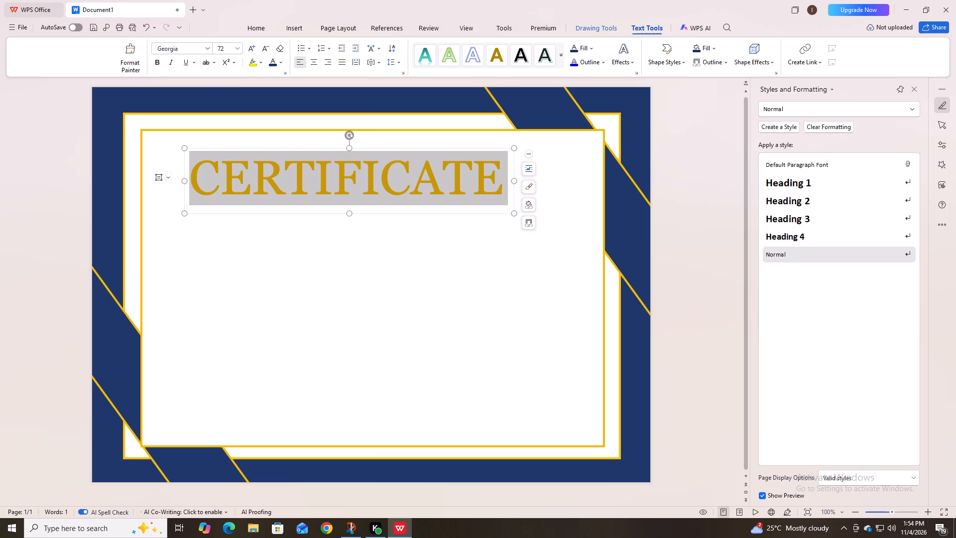
{"action": "left_click", "coordinate": [452, 258]}
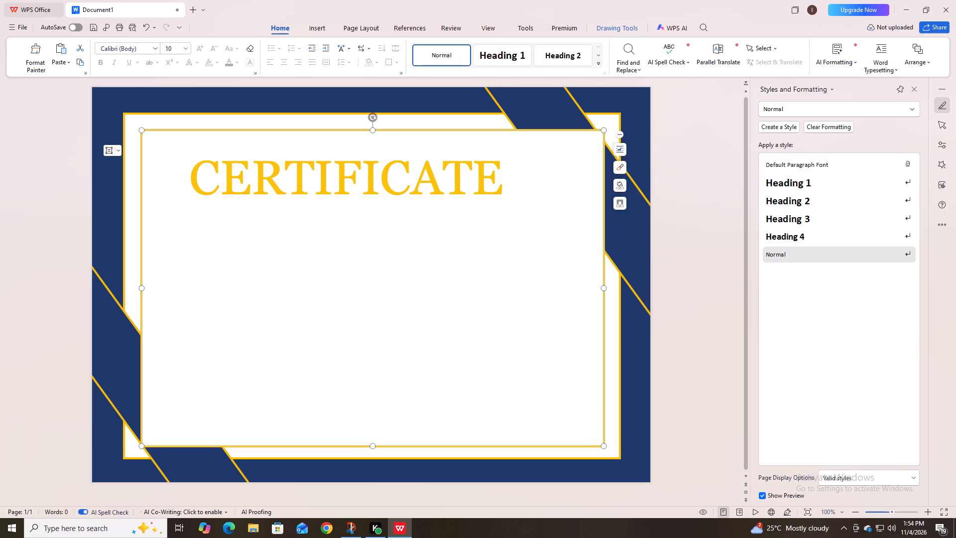
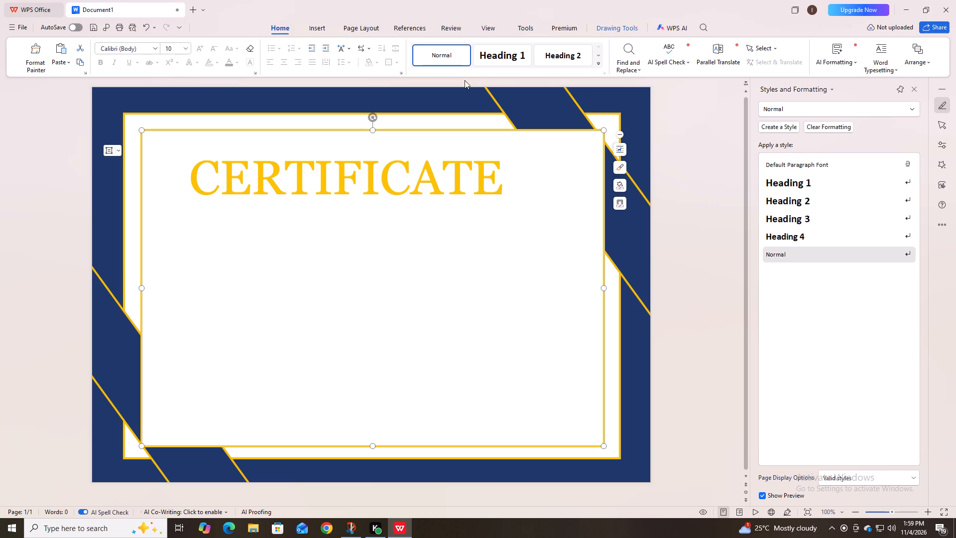
Draw a wide, short horizontal text box directly beneath the CERTIFICATE heading, inside the inner gold frame.
{"action": "left_click", "coordinate": [360, 260]}
{"action": "left_click", "coordinate": [316, 28]}
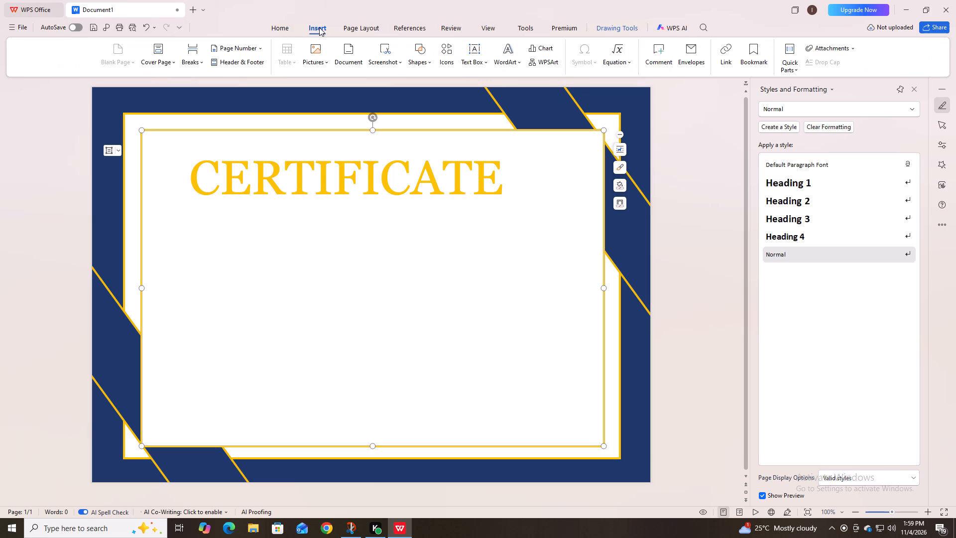
{"action": "left_click", "coordinate": [479, 55]}
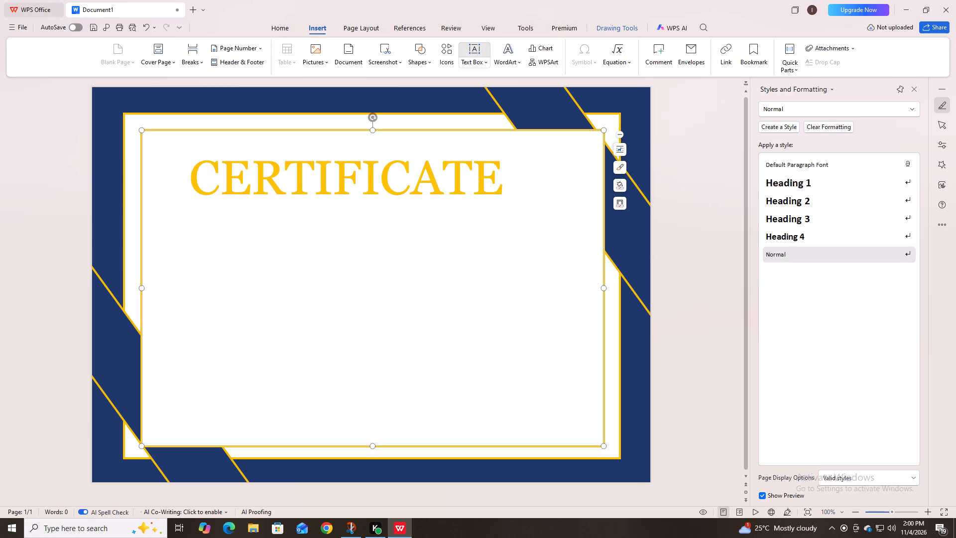
{"action": "left_click_drag", "start_coordinate": [256, 199], "coordinate": [484, 285]}
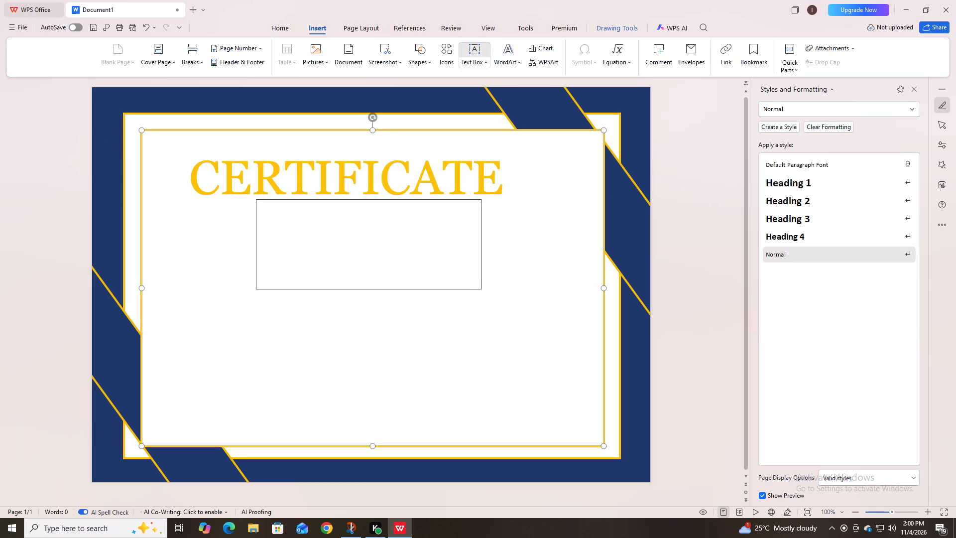
{"action": "left_click_drag", "start_coordinate": [484, 285], "coordinate": [453, 236]}
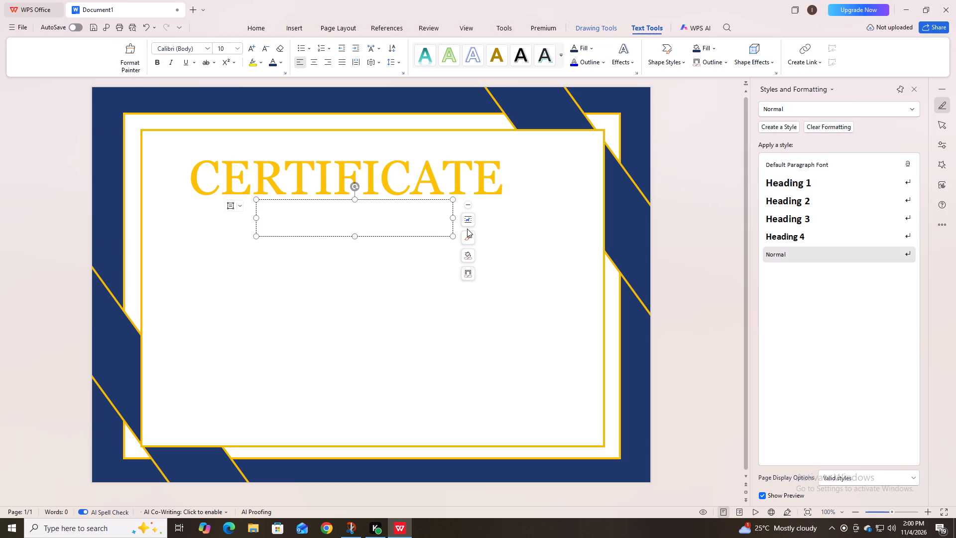
Enter the subtitle "OF APPRECIATION" in the new text box.
{"action": "key", "text": "o"}
{"action": "type", "text": "F"}
{"action": "key", "text": "space"}
{"action": "key", "text": "a"}
{"action": "type", "text": "PP"}
{"action": "type", "text": "RE"}
{"action": "key", "text": "c"}
{"action": "type", "text": "IAT"}
{"action": "type", "text": "IO"}
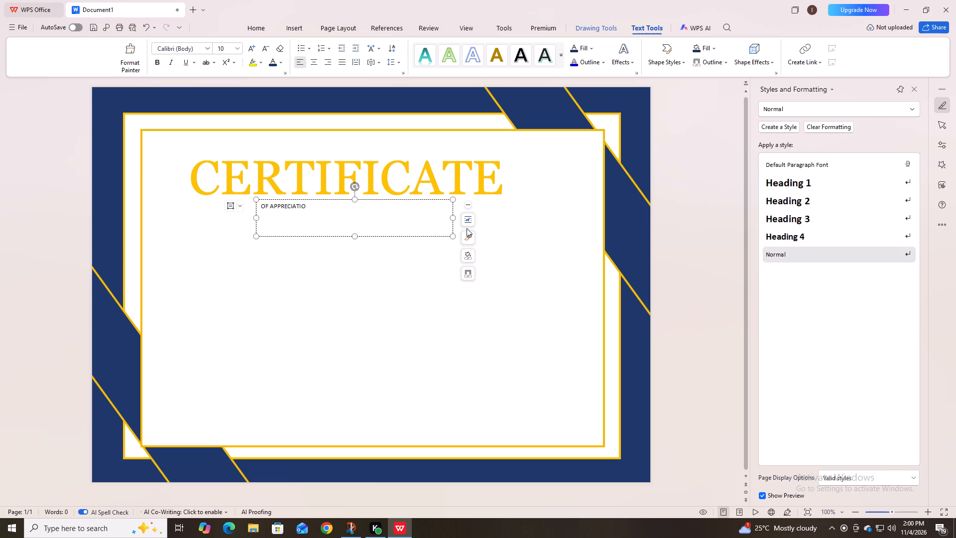
{"action": "key", "text": "n"}
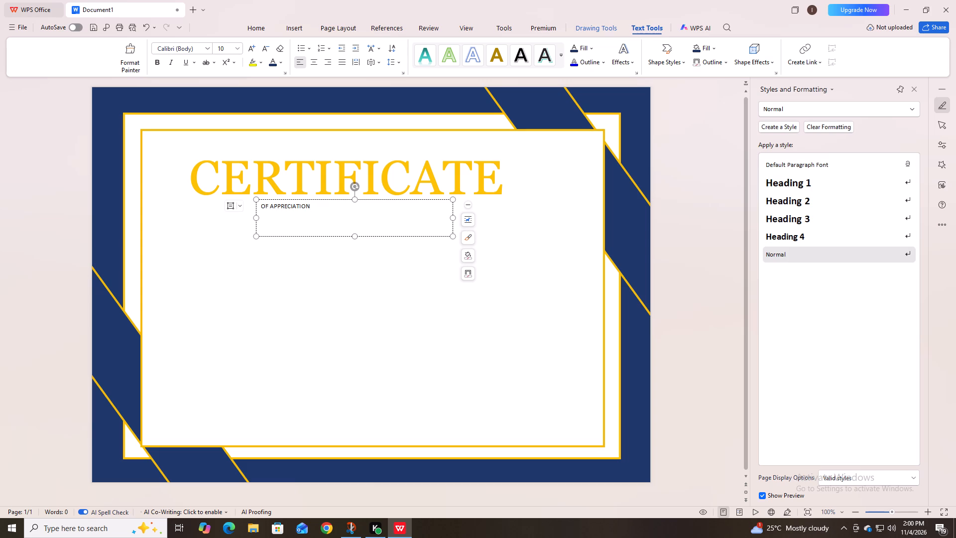
Format the whole OF APPRECIATION subtitle as 28 pt Georgia in Steel blue, Accent 1, Darker 50%.
{"action": "left_click_drag", "start_coordinate": [312, 205], "coordinate": [262, 214]}
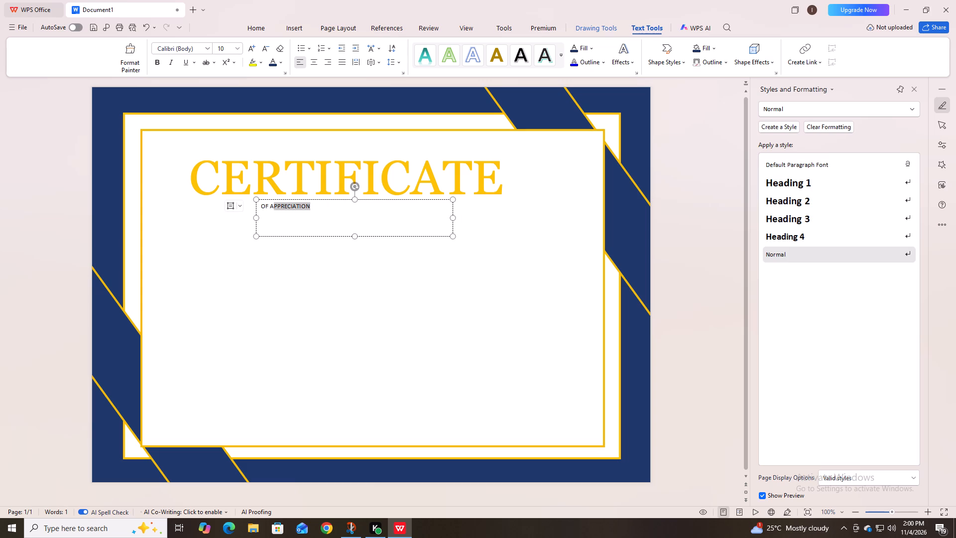
{"action": "left_click_drag", "start_coordinate": [262, 214], "coordinate": [257, 213]}
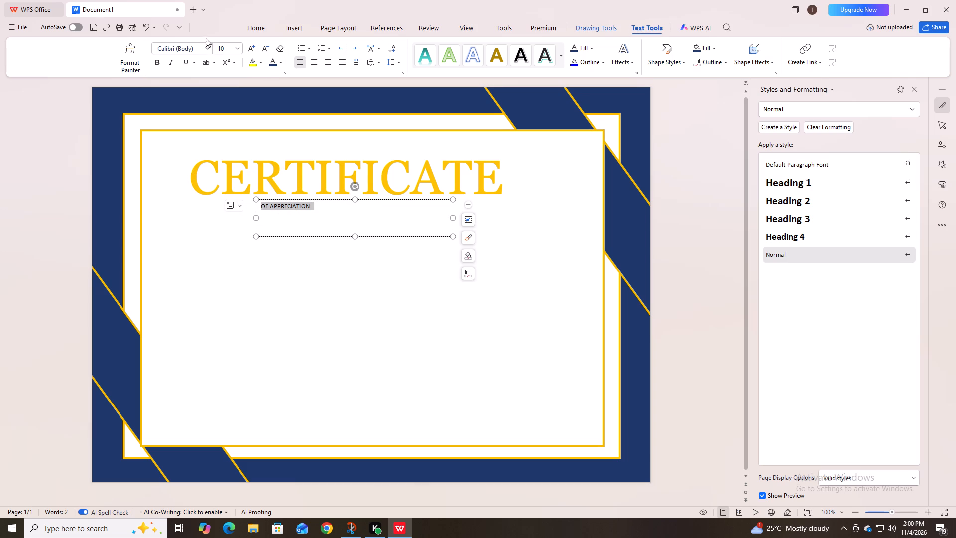
{"action": "left_click", "coordinate": [238, 51]}
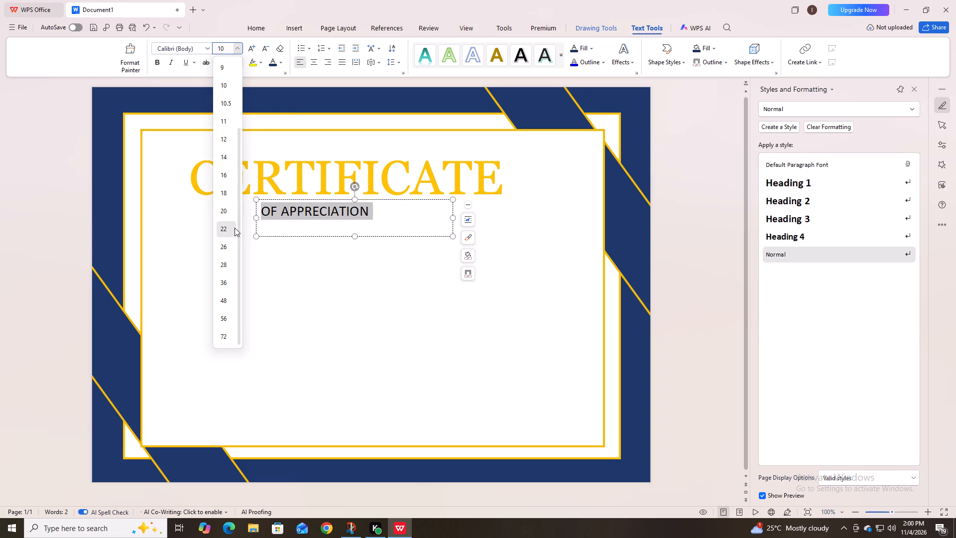
{"action": "left_click", "coordinate": [230, 261]}
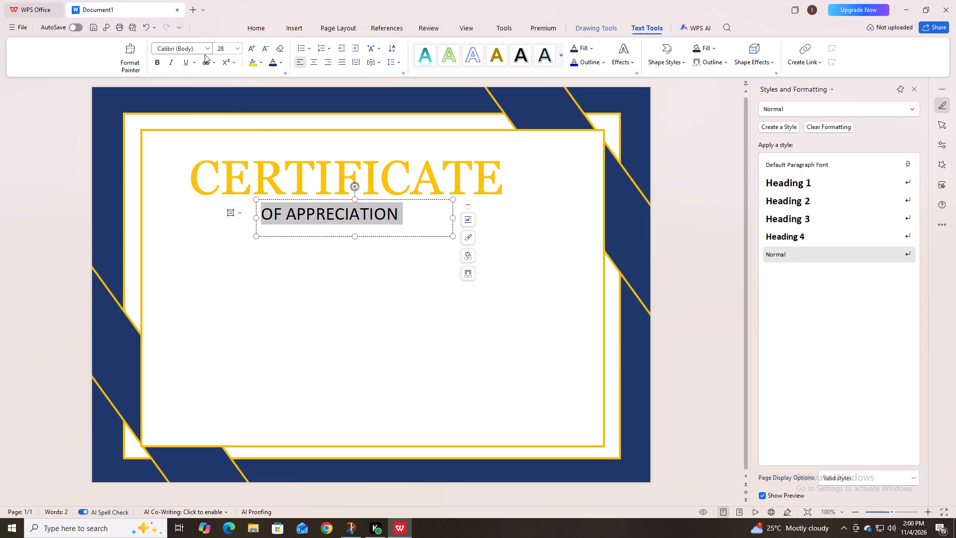
{"action": "left_click", "coordinate": [207, 48]}
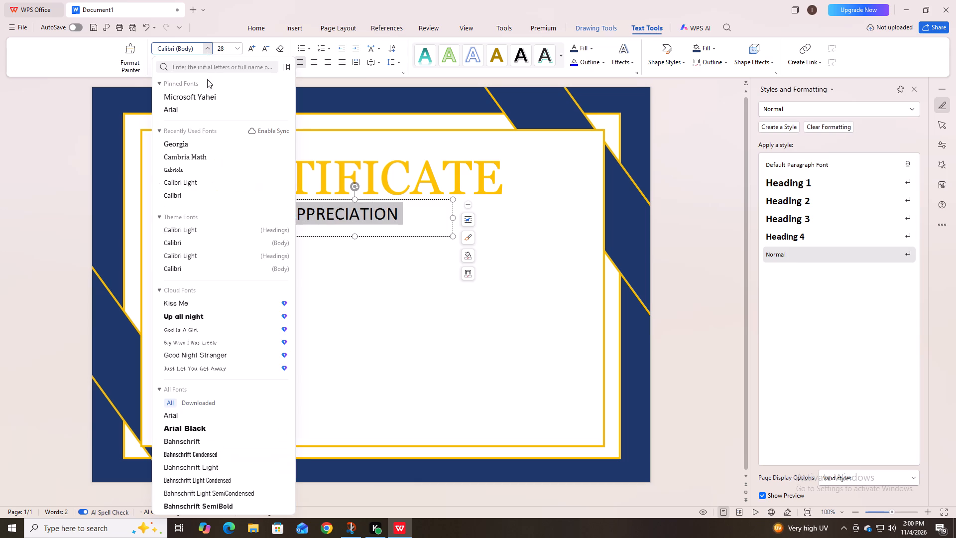
{"action": "left_click", "coordinate": [214, 140]}
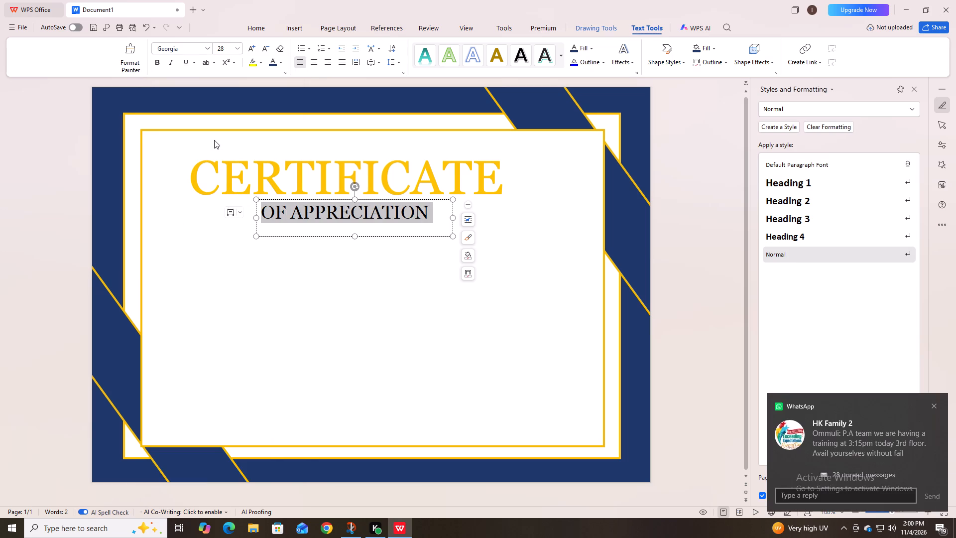
{"action": "left_click", "coordinate": [281, 61]}
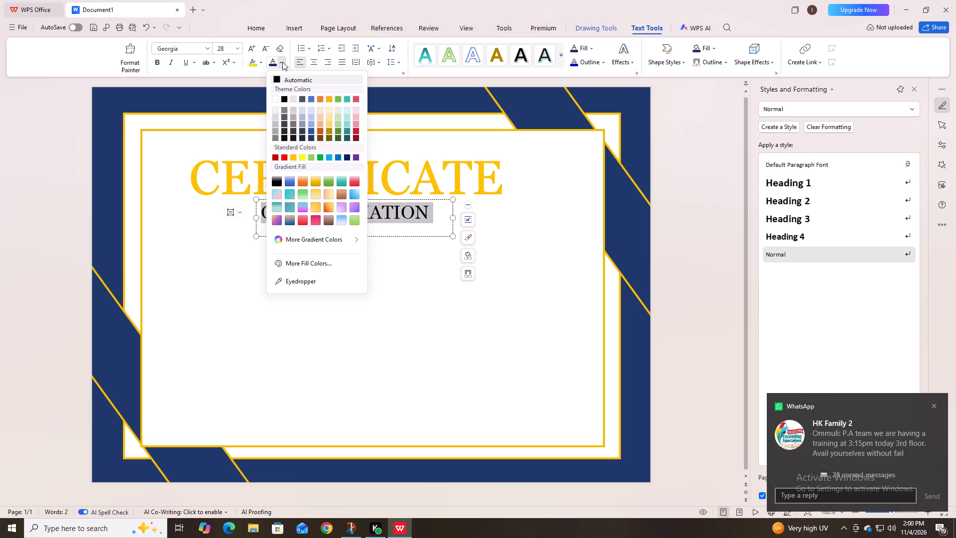
{"action": "left_click", "coordinate": [311, 138]}
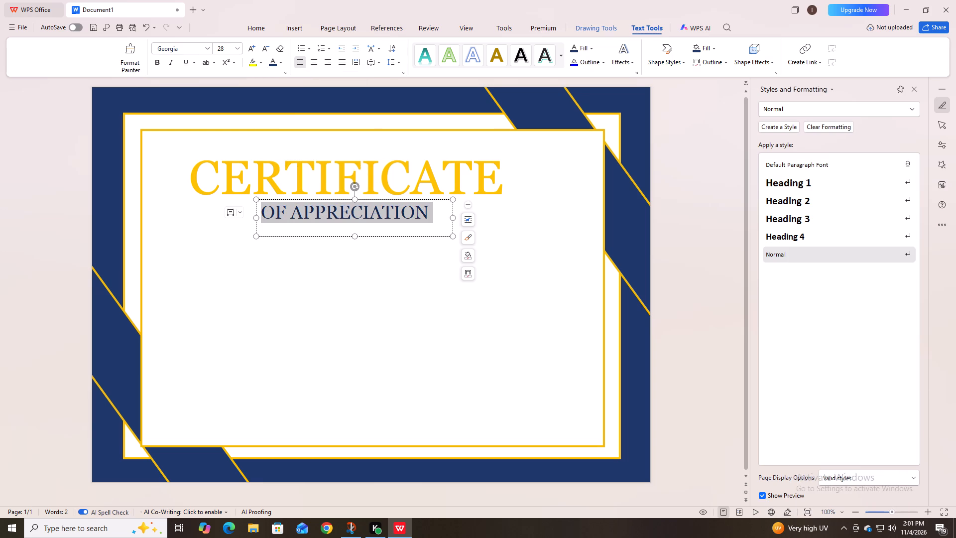
Set the OF APPRECIATION text box to no outline and no fill, and deselect it.
{"action": "left_click", "coordinate": [466, 274]}
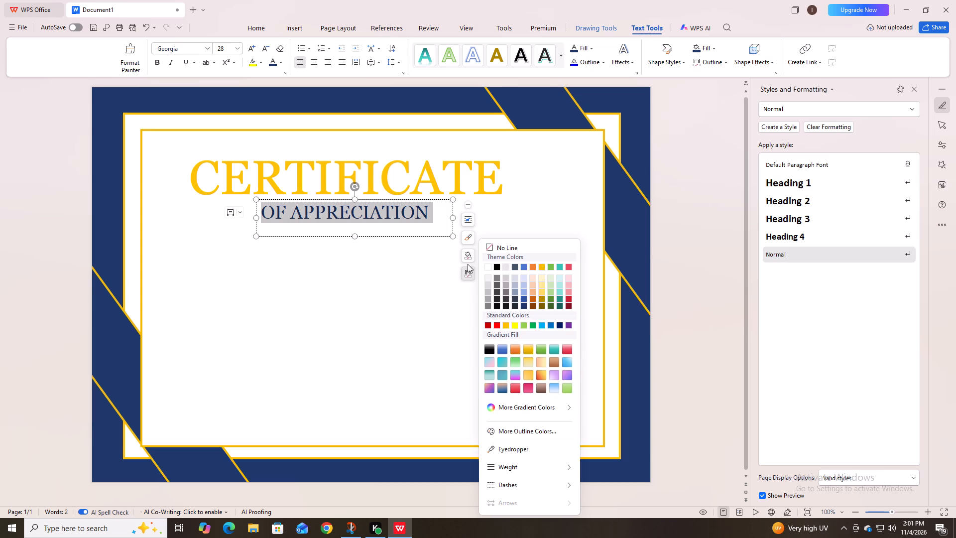
{"action": "left_click", "coordinate": [490, 247]}
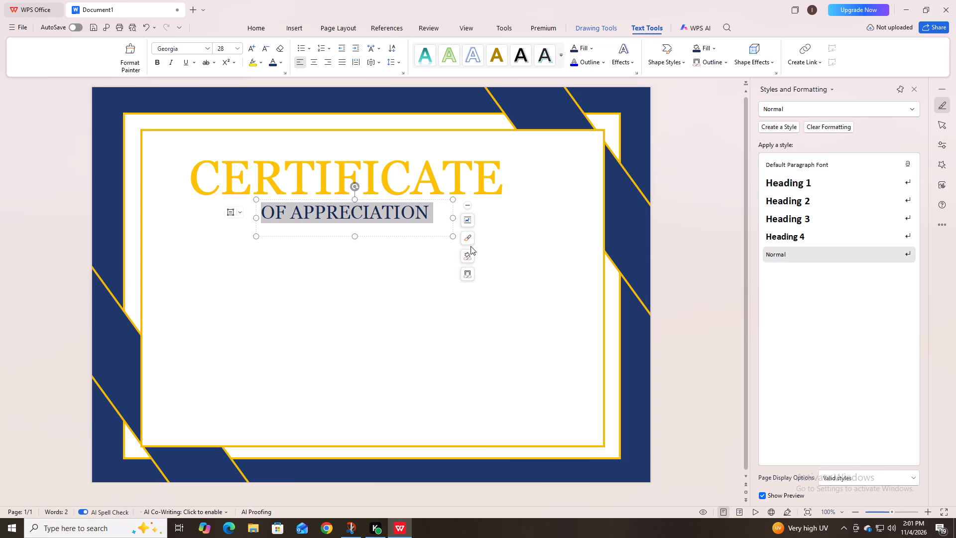
{"action": "left_click", "coordinate": [466, 258]}
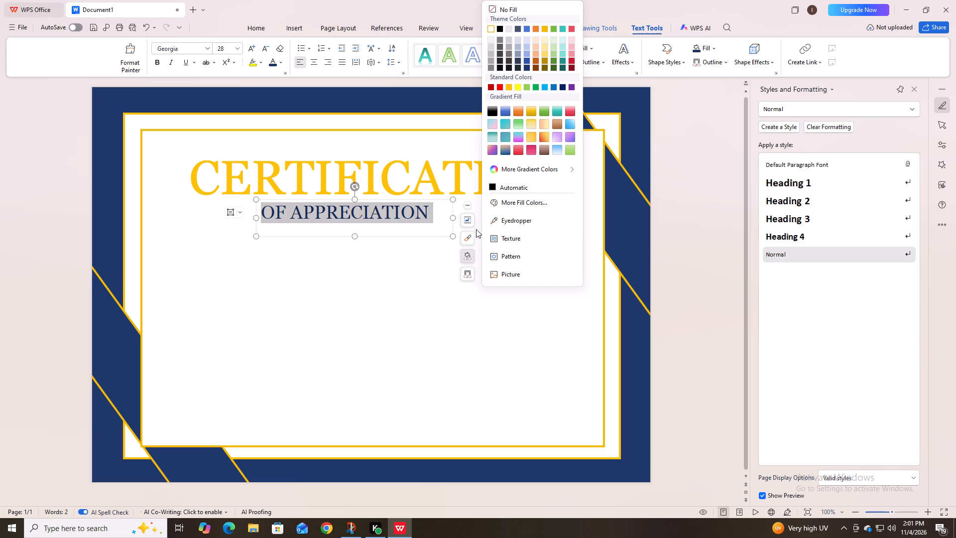
{"action": "left_click", "coordinate": [491, 7]}
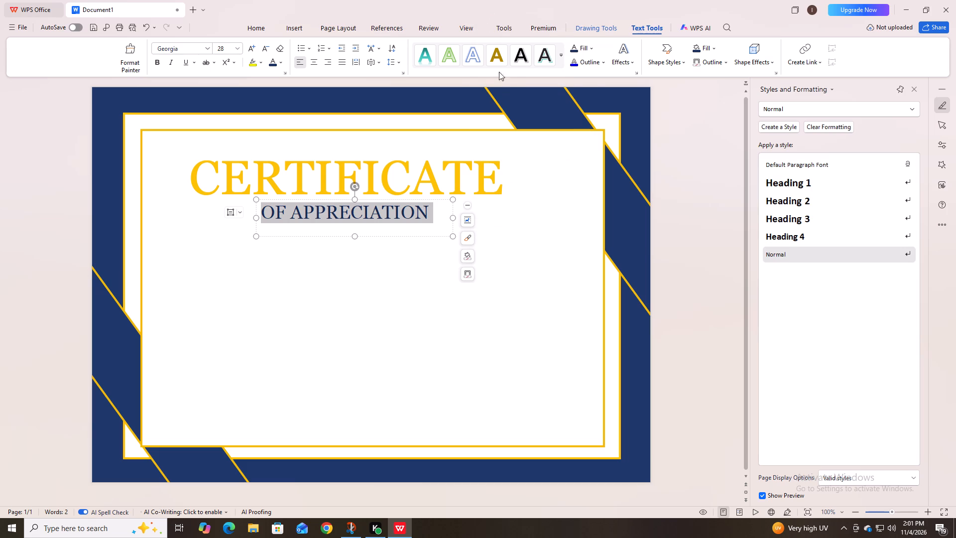
{"action": "left_click", "coordinate": [422, 306]}
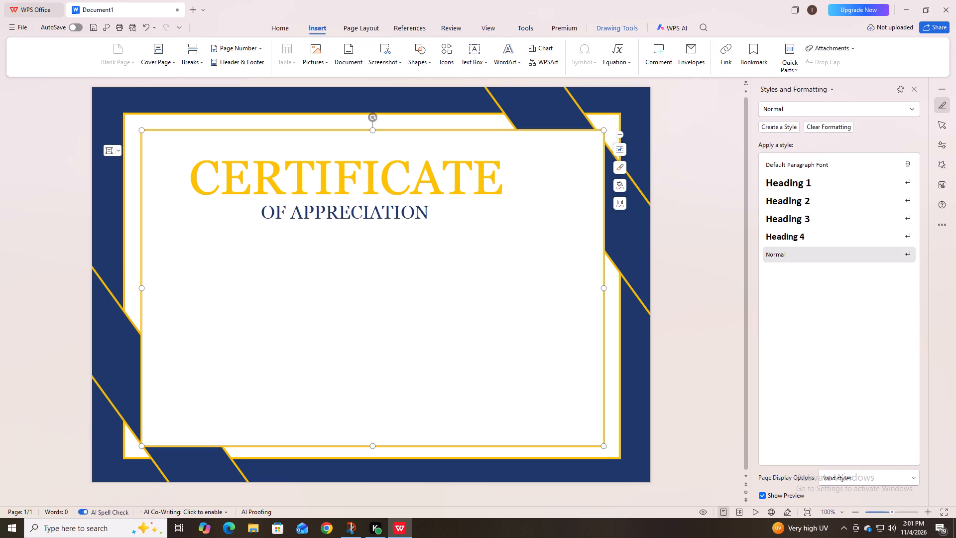
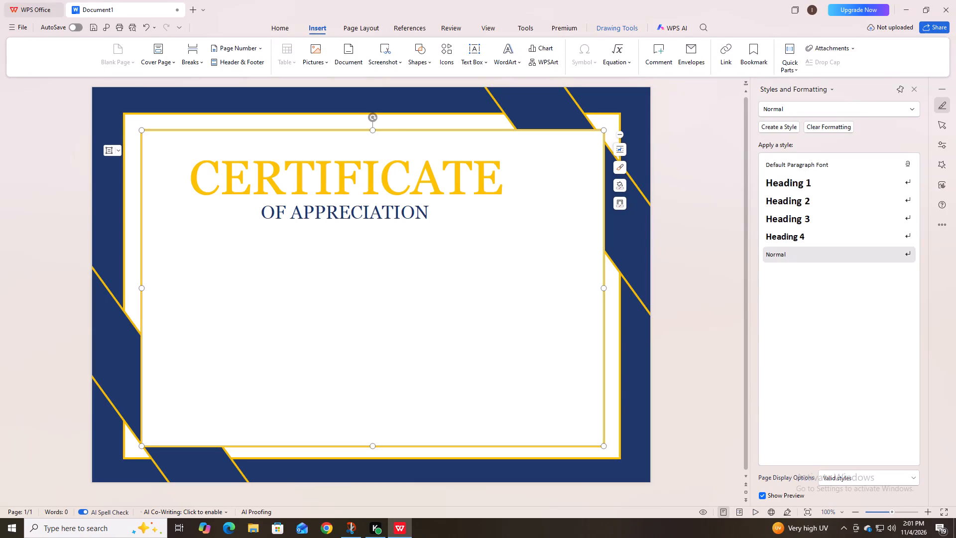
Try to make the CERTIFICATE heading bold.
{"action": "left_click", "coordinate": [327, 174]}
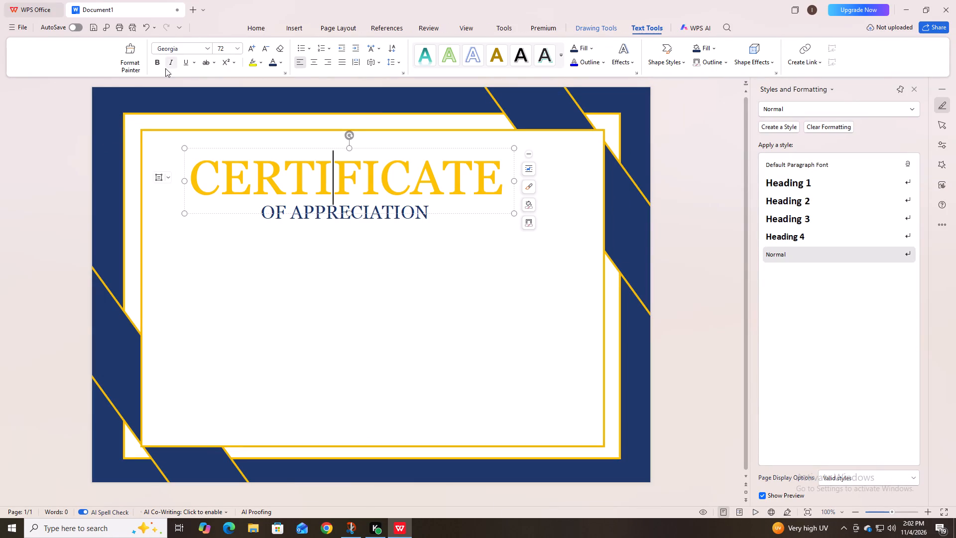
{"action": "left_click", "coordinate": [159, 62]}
Make the whole OF APPRECIATION subtitle bold, set its font size to 26, and leave its text box.
{"action": "left_click", "coordinate": [366, 224]}
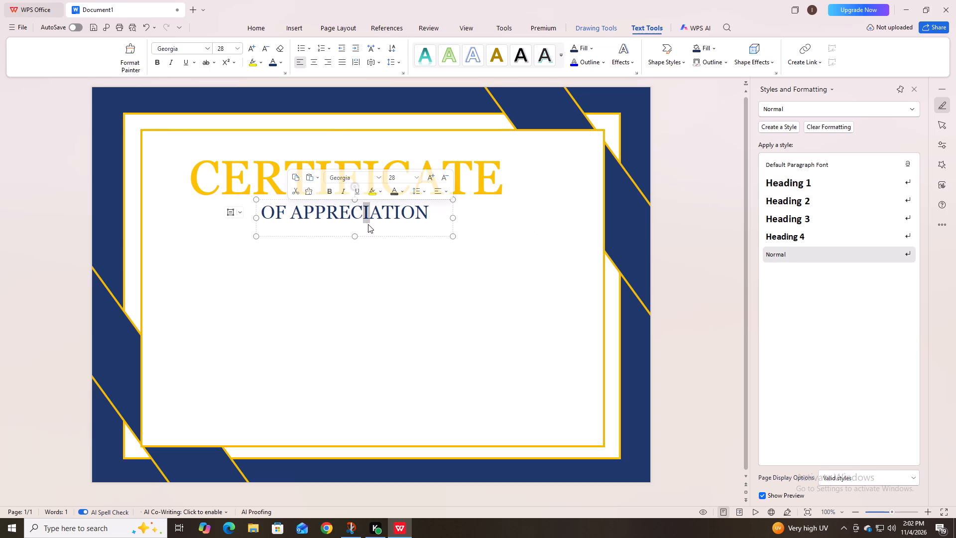
{"action": "left_click_drag", "start_coordinate": [435, 213], "coordinate": [426, 214]}
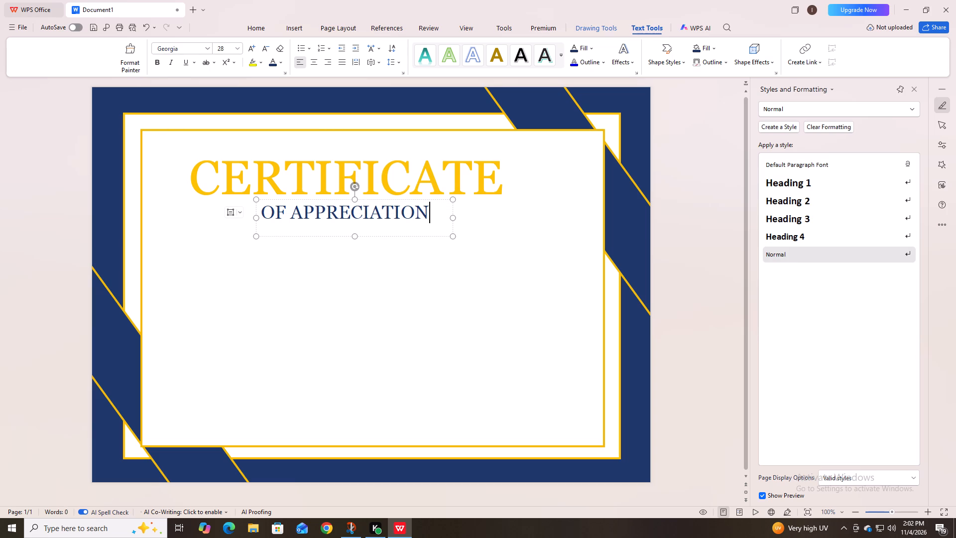
{"action": "left_click_drag", "start_coordinate": [426, 214], "coordinate": [253, 218]}
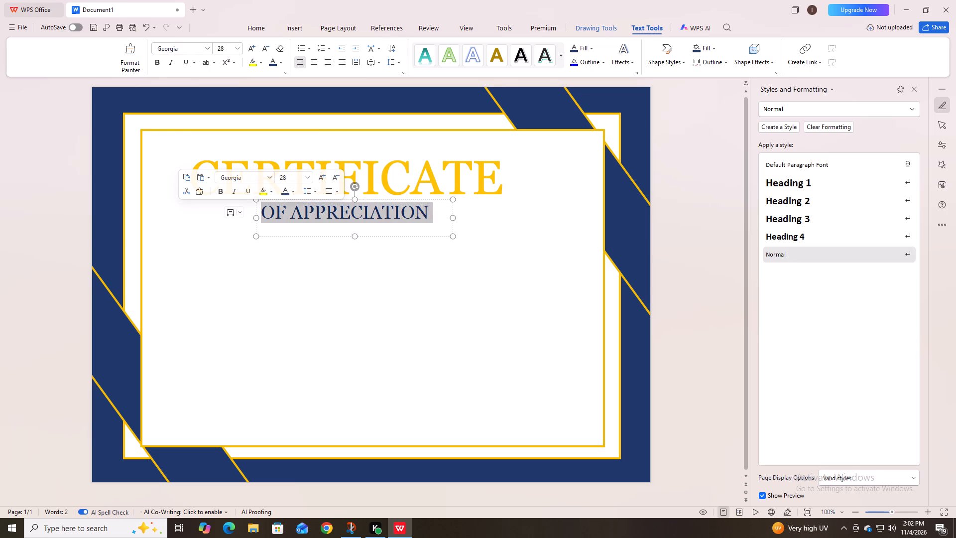
{"action": "left_click", "coordinate": [157, 60]}
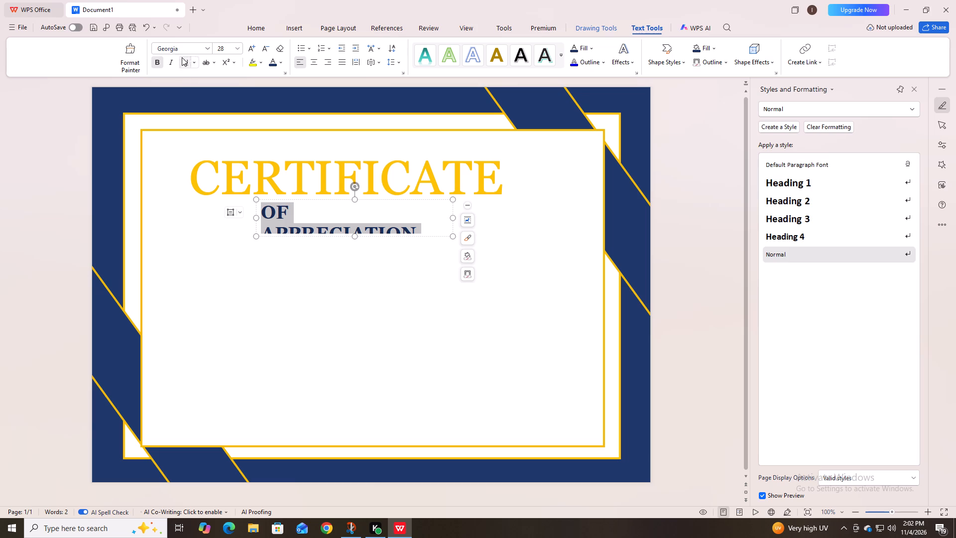
{"action": "left_click", "coordinate": [239, 45]}
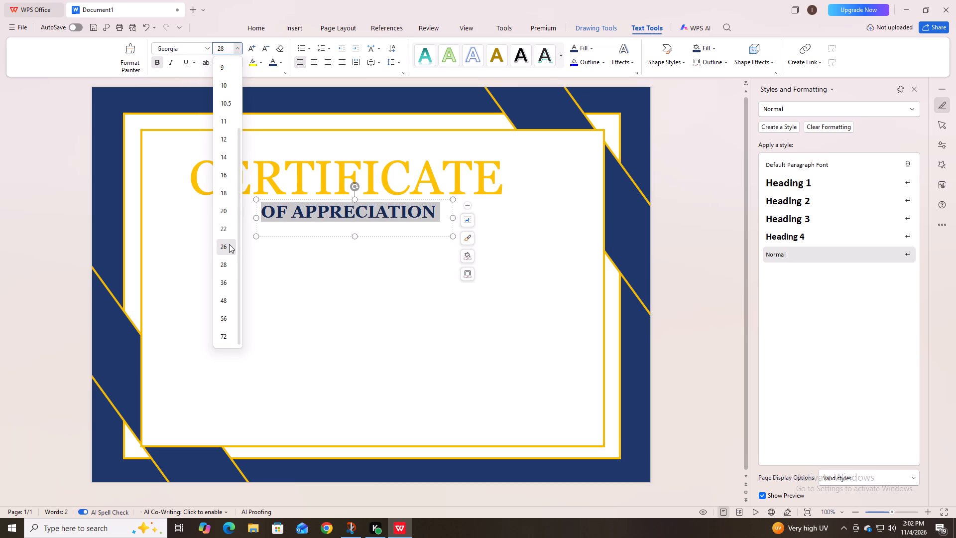
{"action": "left_click", "coordinate": [228, 244]}
{"action": "left_click", "coordinate": [291, 262]}
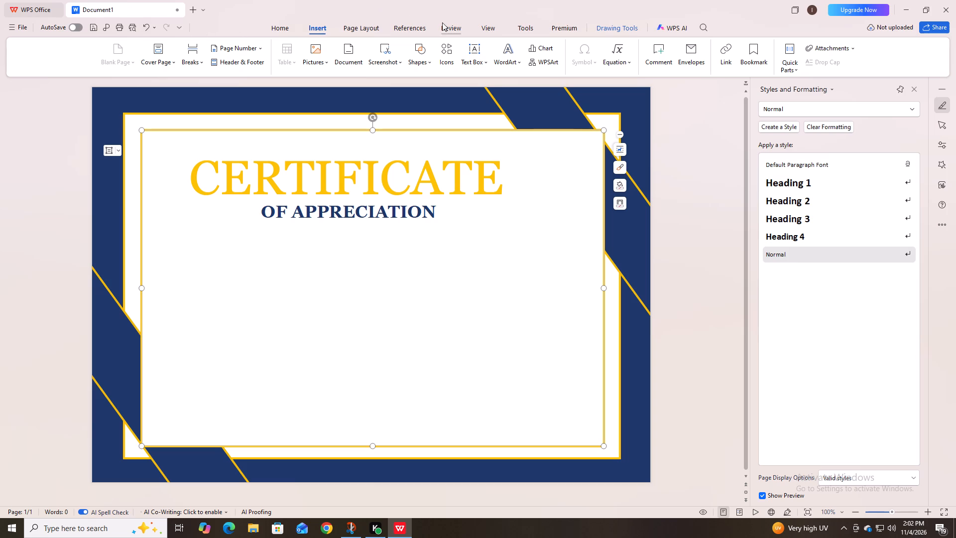
Draw a wide, short horizontal text box beneath the OF APPRECIATION subtitle, about as wide as the CERTIFICATE heading.
{"action": "left_click", "coordinate": [429, 62]}
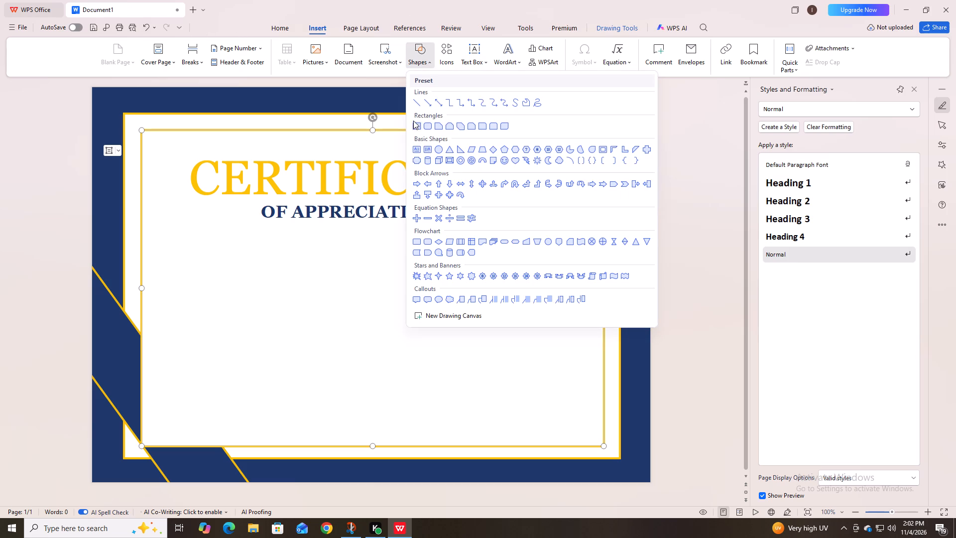
{"action": "left_click", "coordinate": [418, 147]}
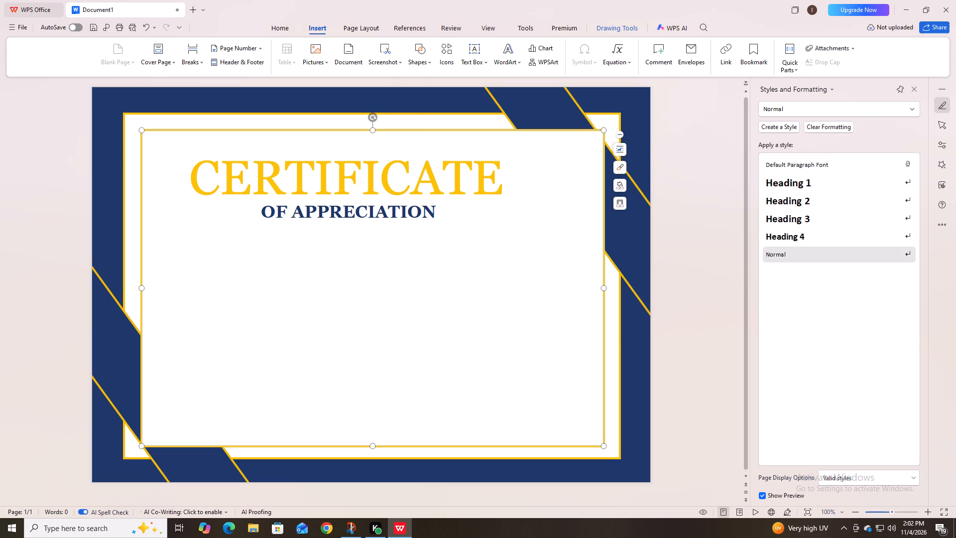
{"action": "left_click_drag", "start_coordinate": [213, 235], "coordinate": [570, 271]}
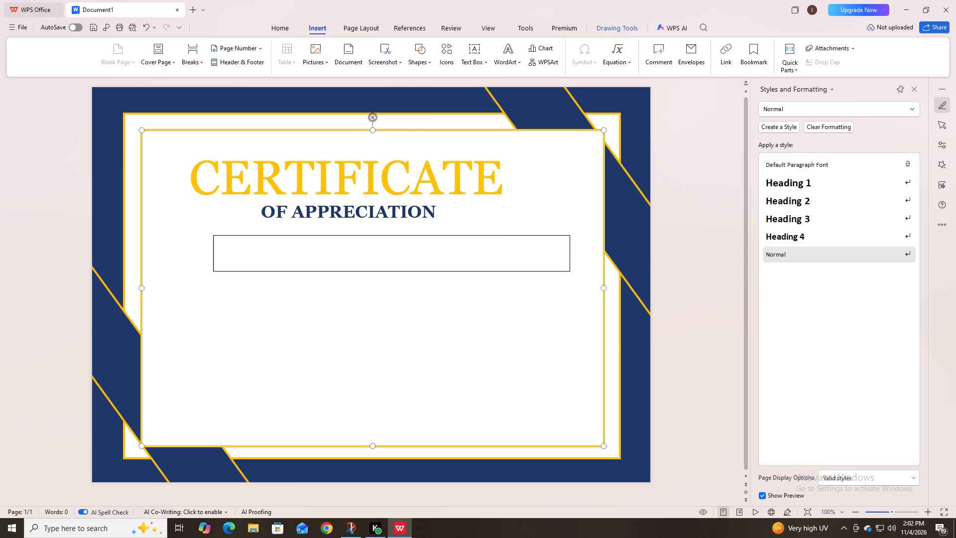
{"action": "left_click_drag", "start_coordinate": [570, 271], "coordinate": [532, 273]}
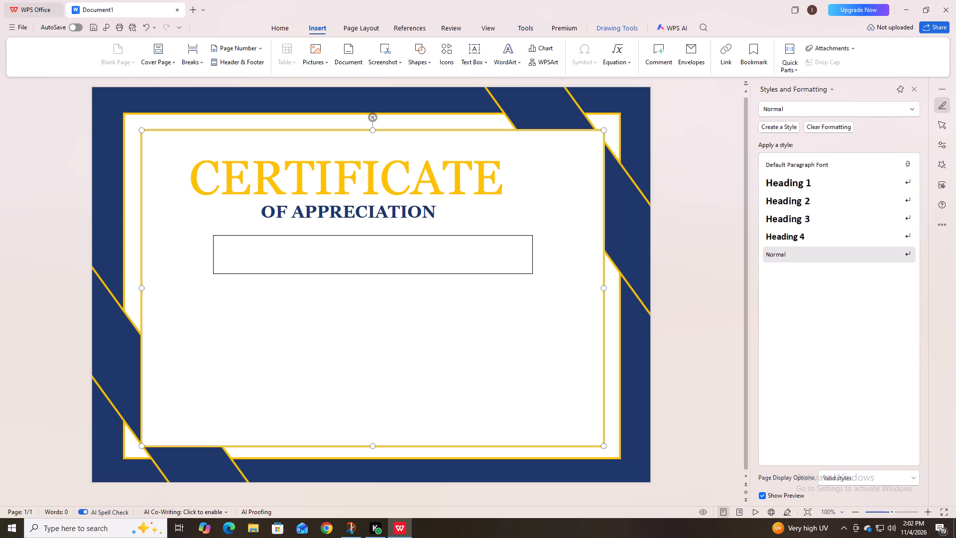
{"action": "left_click_drag", "start_coordinate": [532, 273], "coordinate": [532, 273]}
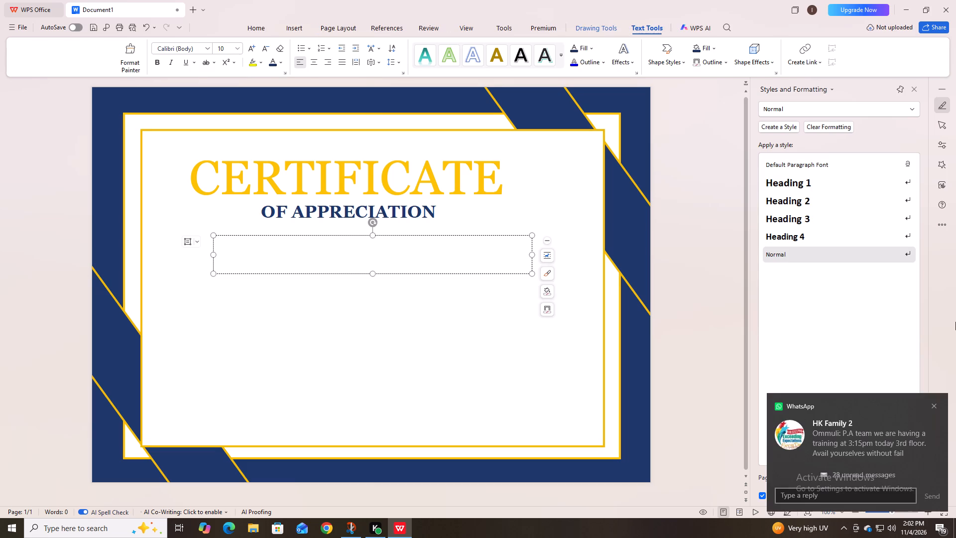
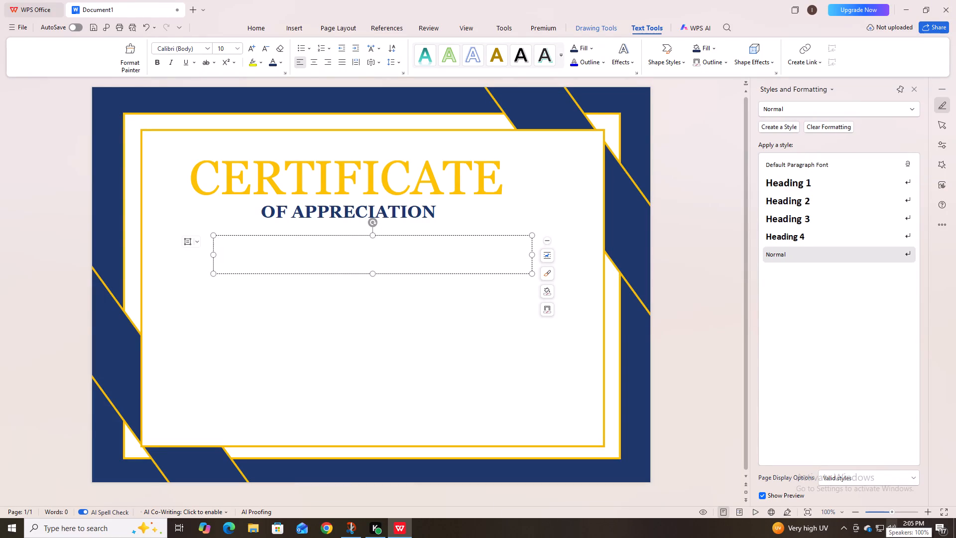
Enter the line "This Certificate is Proudly Presented to" in the new text box beneath the OF APPRECIATION subtitle.
{"action": "key", "text": "t"}
{"action": "key", "text": "BackSpace"}
{"action": "key", "text": "t"}
{"action": "key", "text": "h"}
{"action": "key", "text": "i"}
{"action": "type", "text": "s"}
{"action": "key", "text": "space"}
{"action": "type", "text": "er"}
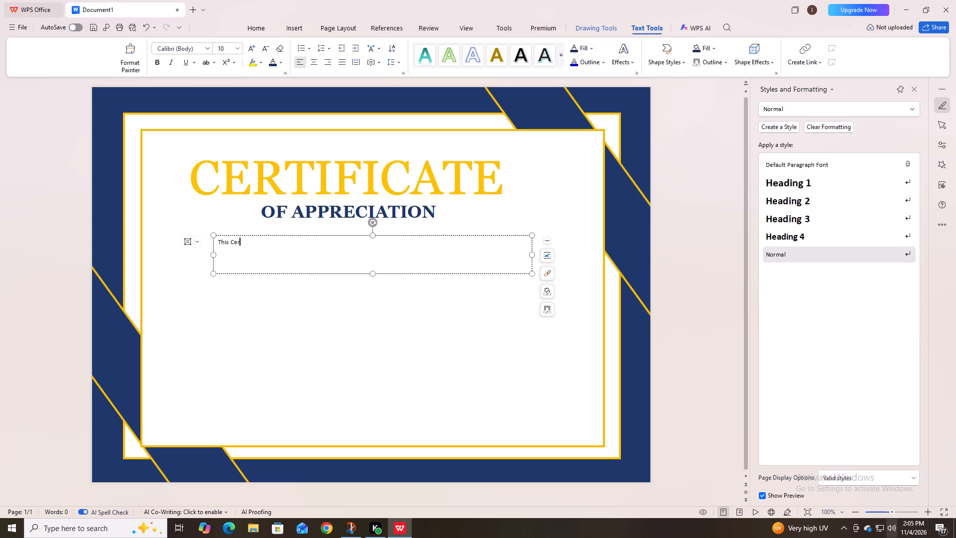
{"action": "type", "text": "tifi"}
{"action": "type", "text": "cate"}
{"action": "key", "text": "space"}
{"action": "type", "text": "is"}
{"action": "key", "text": "space"}
{"action": "type", "text": "roudly"}
{"action": "key", "text": "space"}
{"action": "key", "text": "r"}
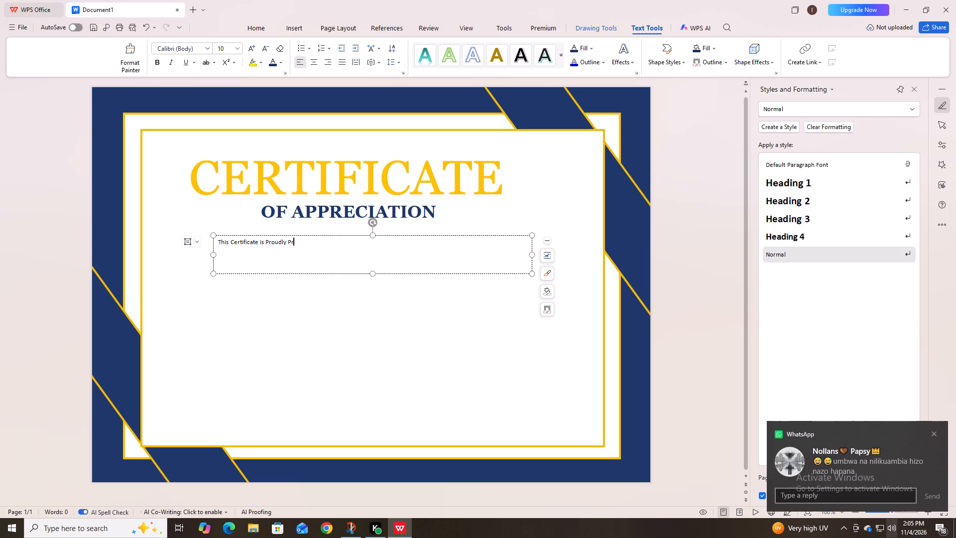
{"action": "key", "text": "e"}
{"action": "type", "text": "sented"}
{"action": "key", "text": "space"}
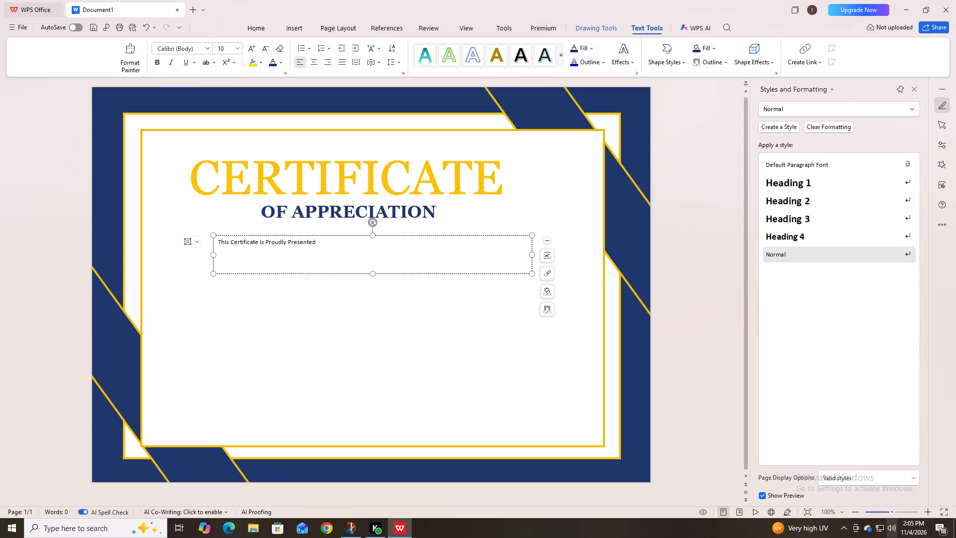
{"action": "key", "text": "t"}
{"action": "key", "text": "o"}
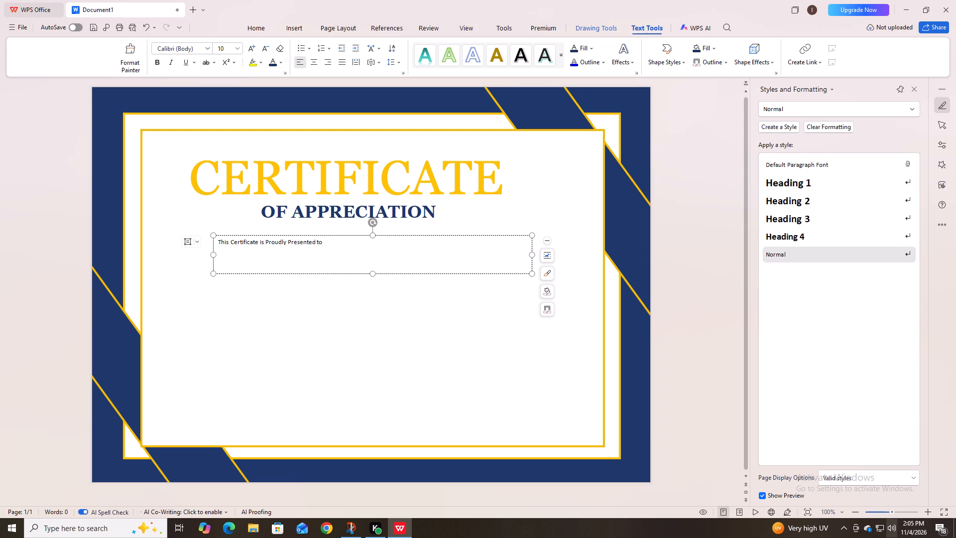
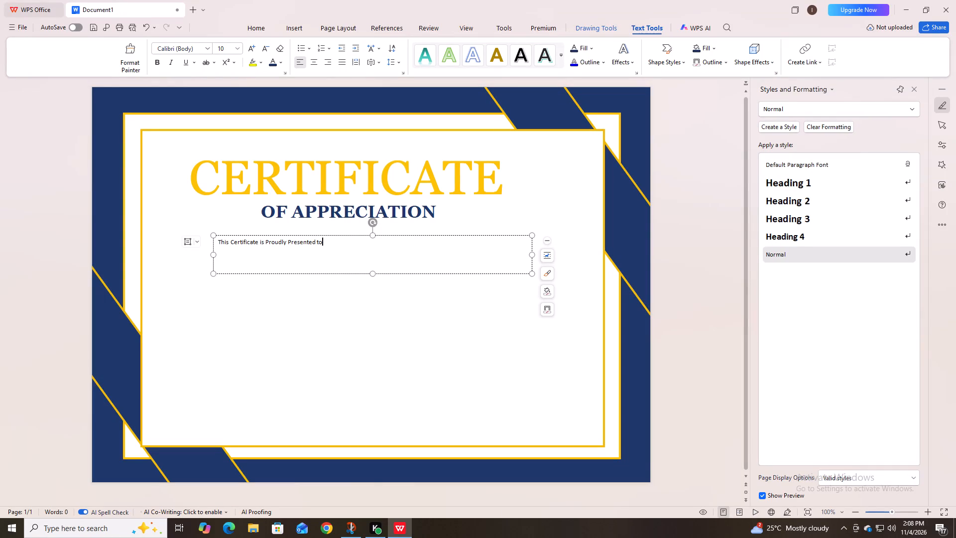
Set the font size of the line "This Certificate is Proudly Presented to" to 26.
{"action": "left_click_drag", "start_coordinate": [326, 246], "coordinate": [287, 240]}
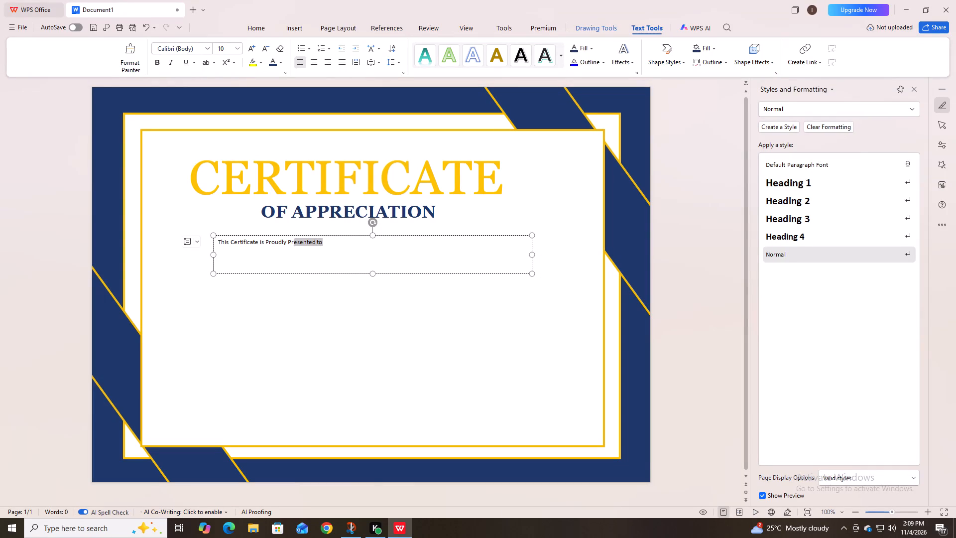
{"action": "left_click_drag", "start_coordinate": [287, 240], "coordinate": [215, 241]}
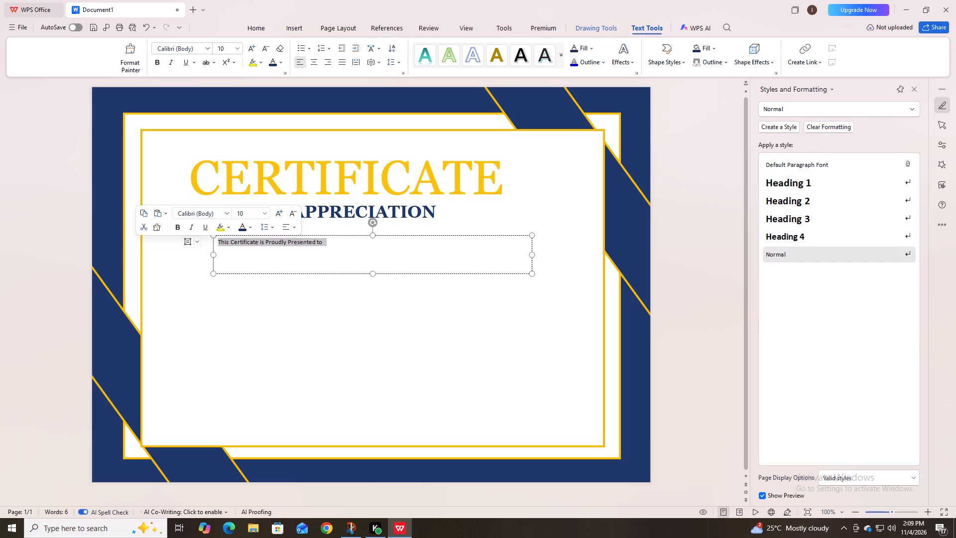
{"action": "left_click", "coordinate": [265, 212]}
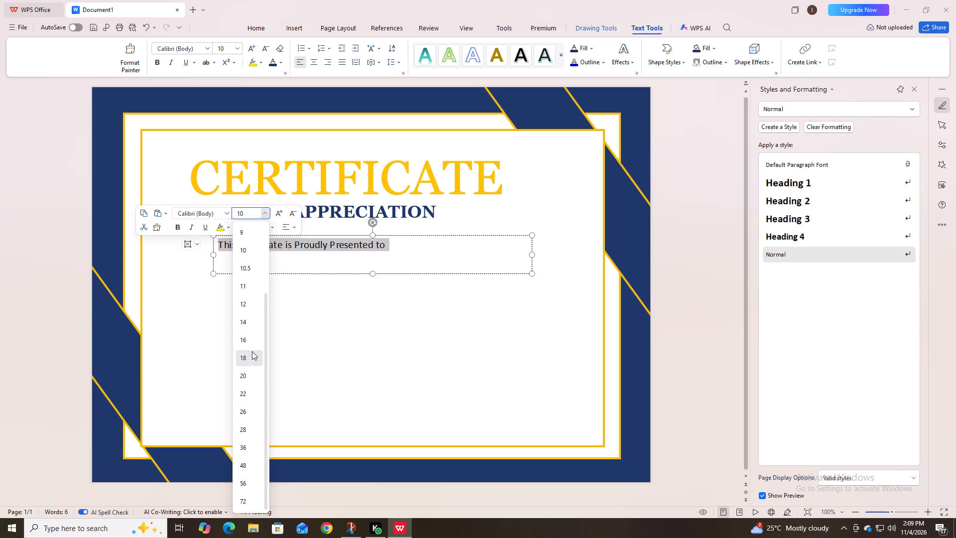
{"action": "left_click", "coordinate": [248, 415]}
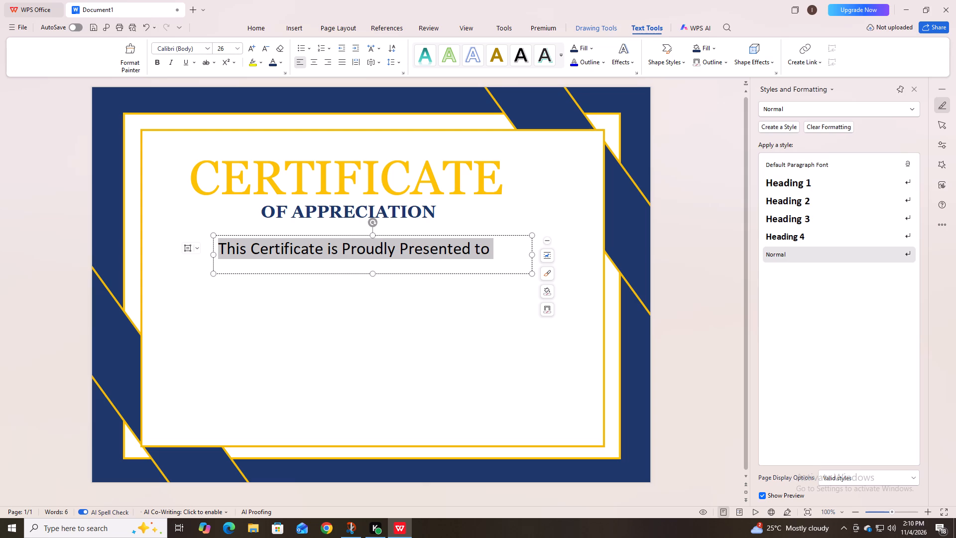
Remove the outline and the fill from the text box holding the presentation line.
{"action": "left_click", "coordinate": [545, 311]}
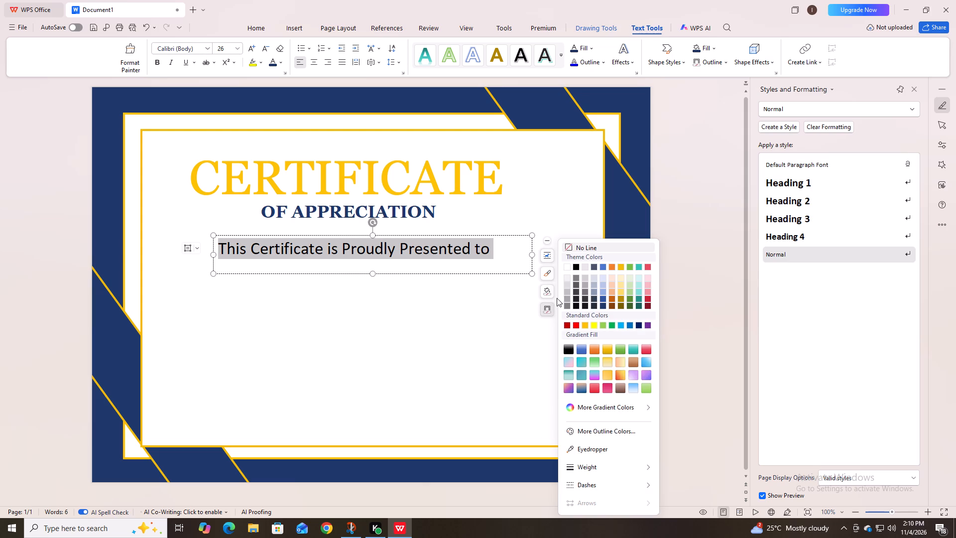
{"action": "left_click", "coordinate": [572, 246]}
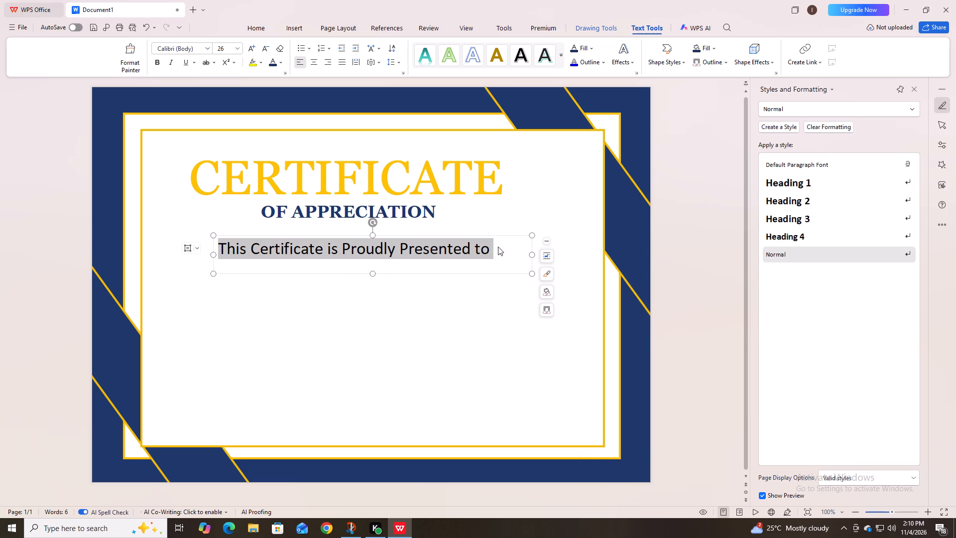
{"action": "left_click", "coordinate": [543, 291]}
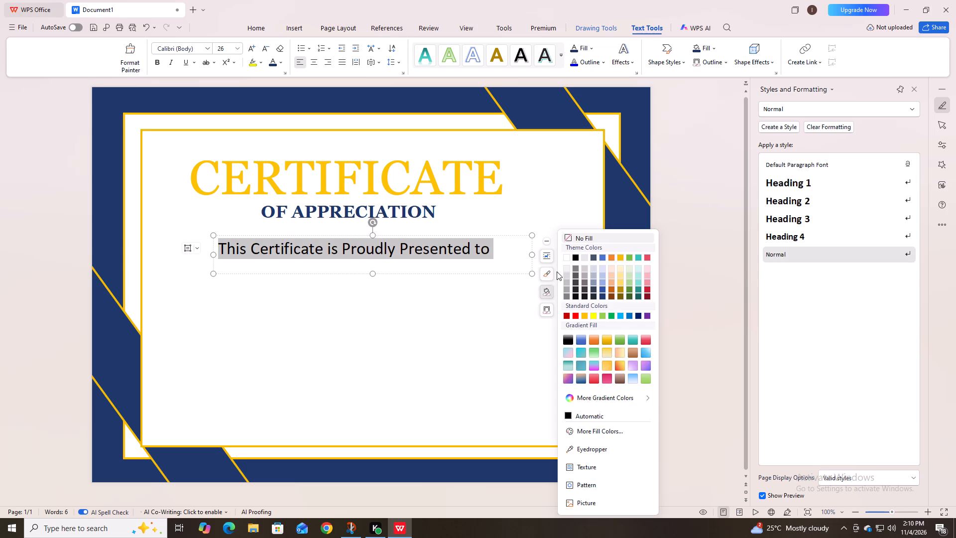
{"action": "left_click", "coordinate": [569, 235]}
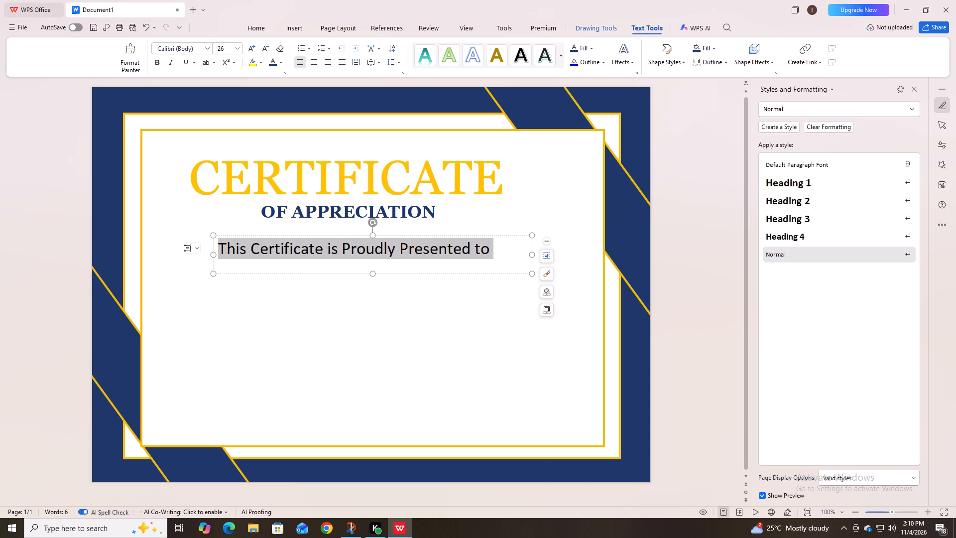
{"action": "left_click", "coordinate": [563, 239]}
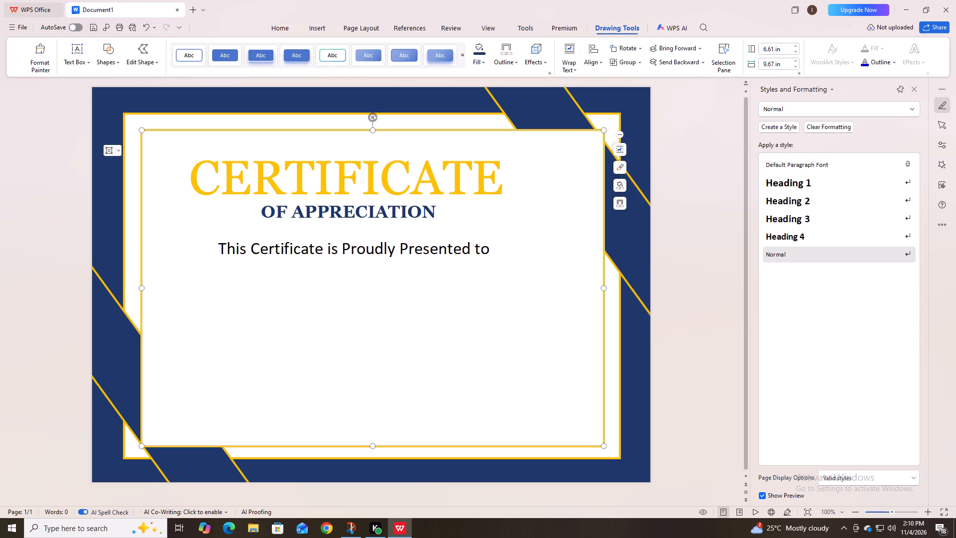
Enlarge the whole presentation line's text by one font-size increment, keeping it on a single line within its text box.
{"action": "left_click", "coordinate": [268, 254]}
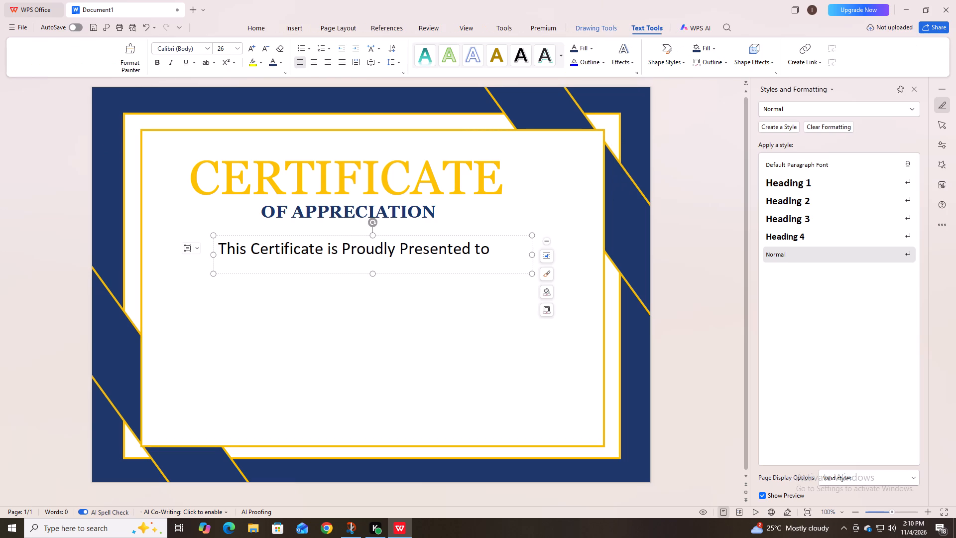
{"action": "right_click", "coordinate": [487, 247]}
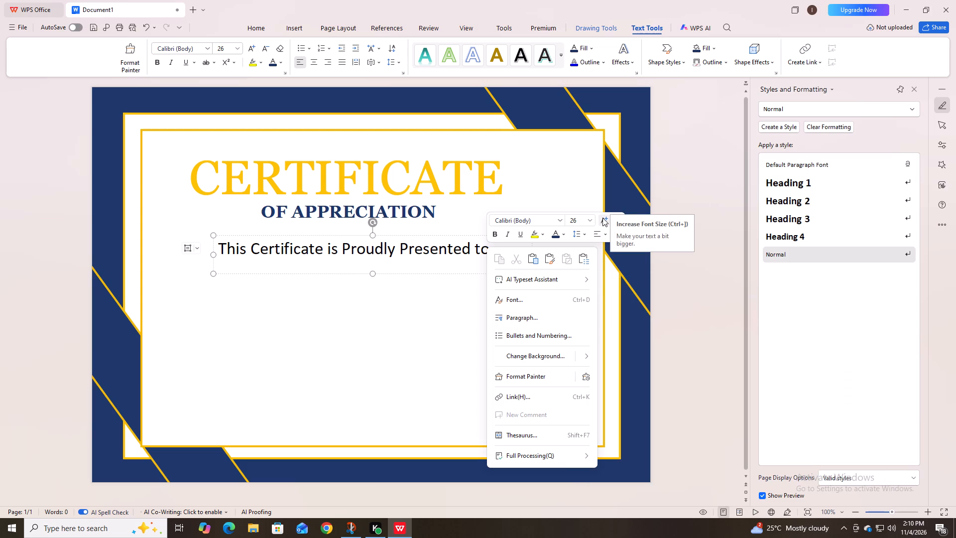
{"action": "left_click", "coordinate": [602, 218]}
{"action": "left_click", "coordinate": [602, 218]}
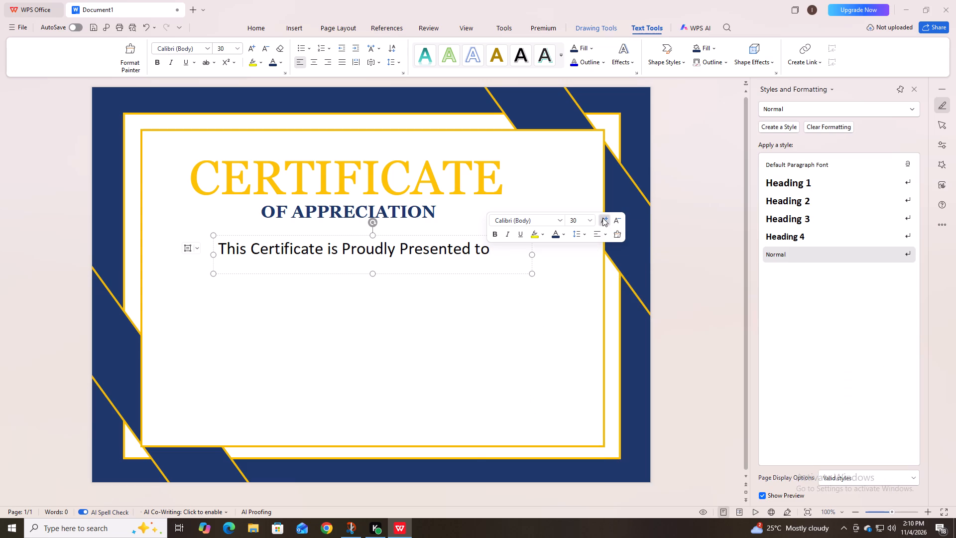
{"action": "left_click_drag", "start_coordinate": [493, 250], "coordinate": [486, 249]}
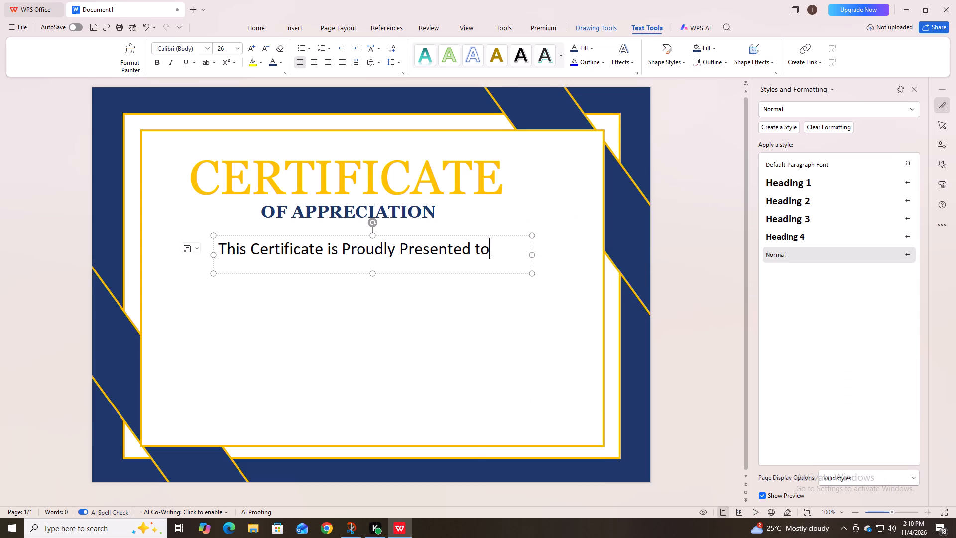
{"action": "left_click_drag", "start_coordinate": [486, 249], "coordinate": [142, 279]}
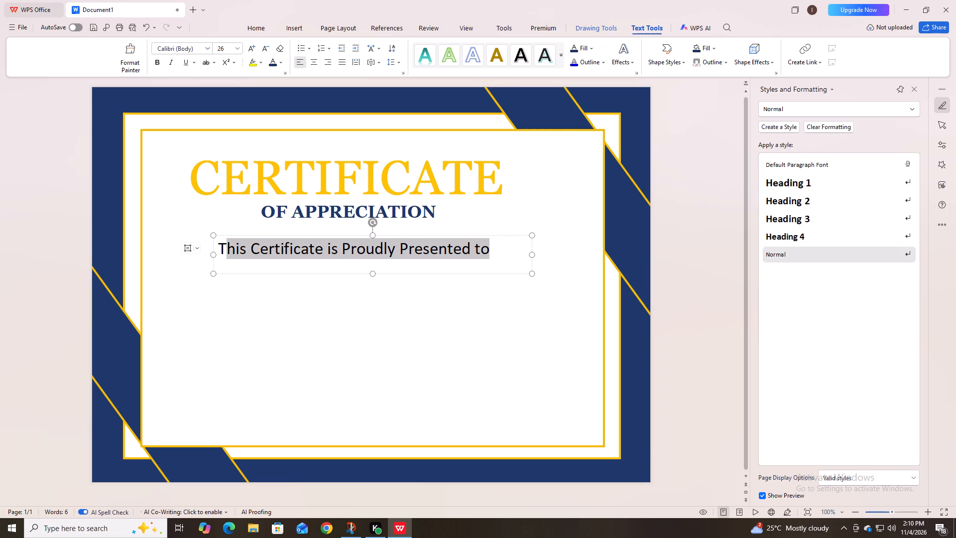
{"action": "left_click_drag", "start_coordinate": [142, 279], "coordinate": [214, 290]}
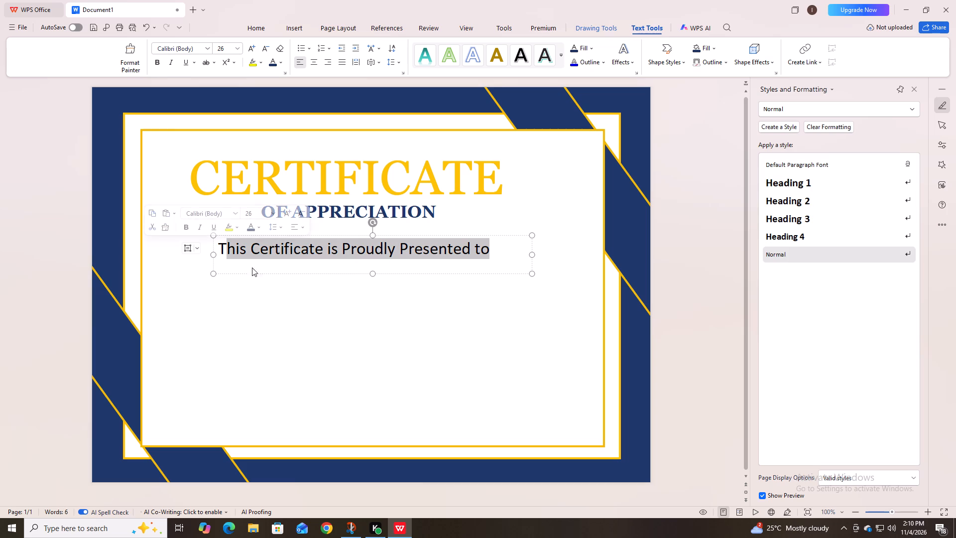
{"action": "left_click", "coordinate": [505, 244]}
{"action": "left_click_drag", "start_coordinate": [505, 244], "coordinate": [176, 260]}
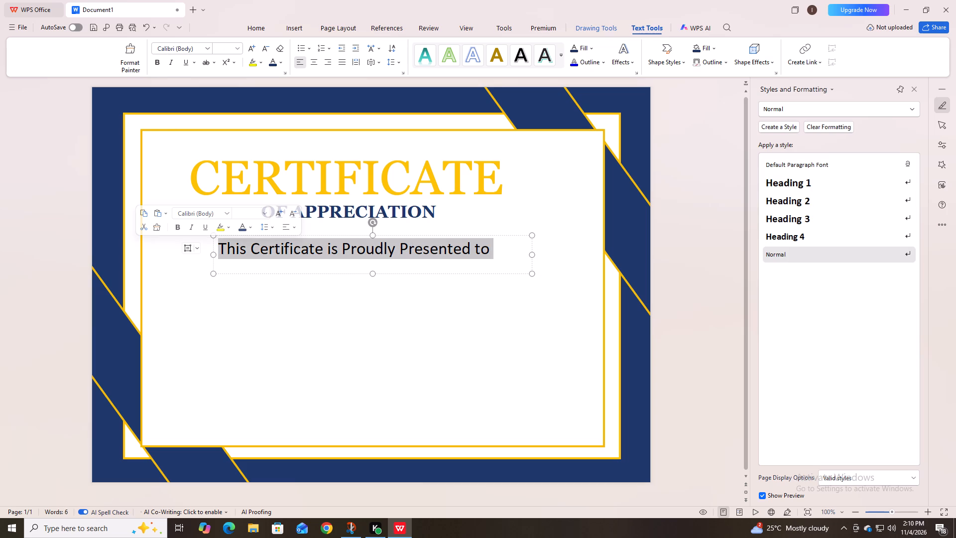
{"action": "left_click", "coordinate": [279, 211]}
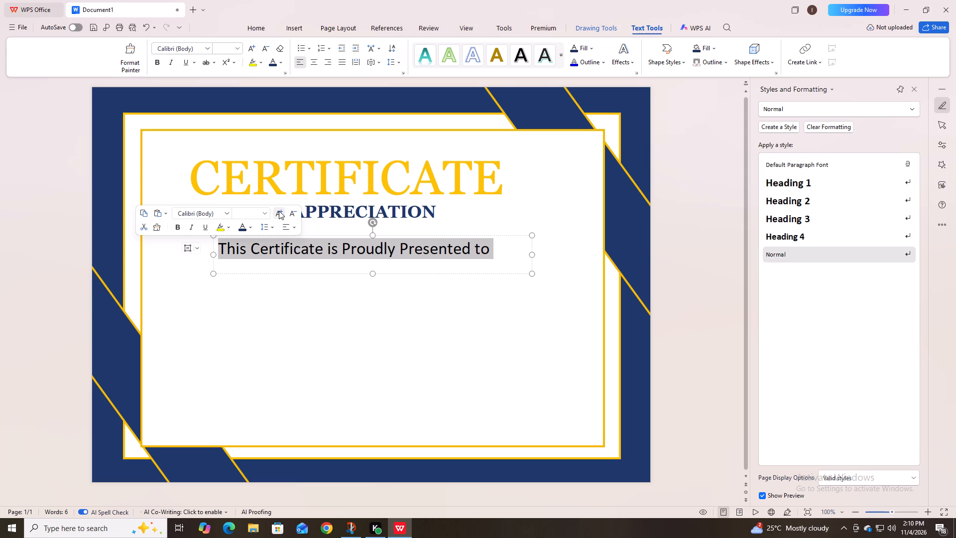
{"action": "left_click", "coordinate": [279, 211]}
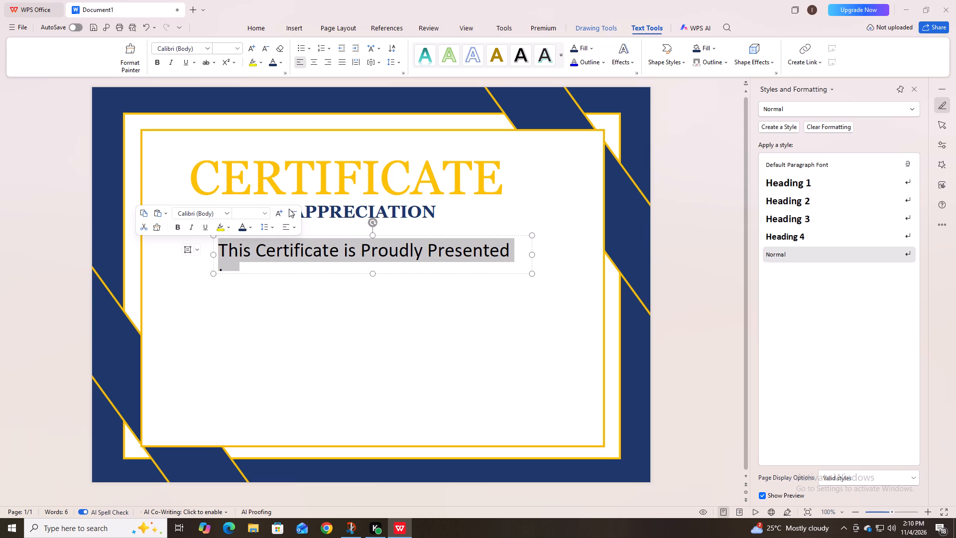
{"action": "left_click", "coordinate": [291, 215]}
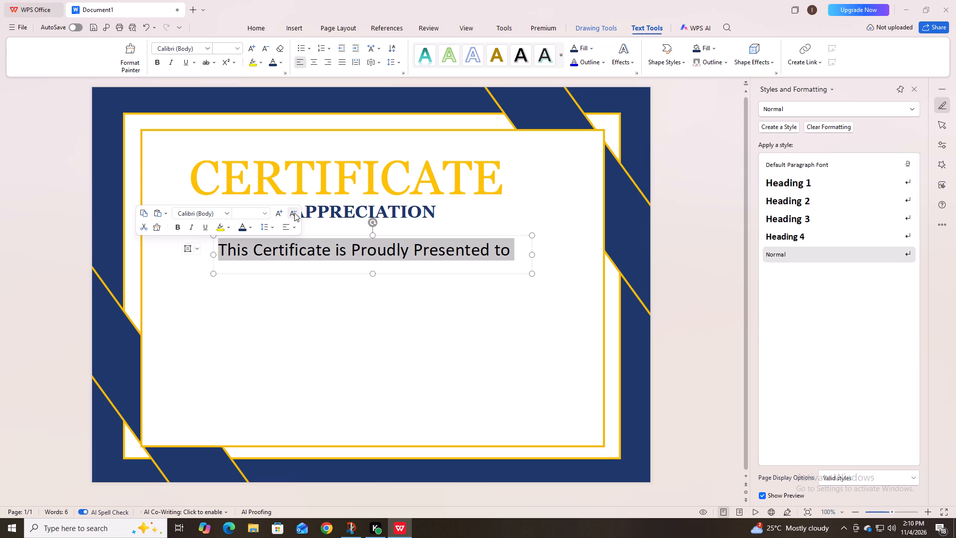
{"action": "left_click", "coordinate": [482, 342]}
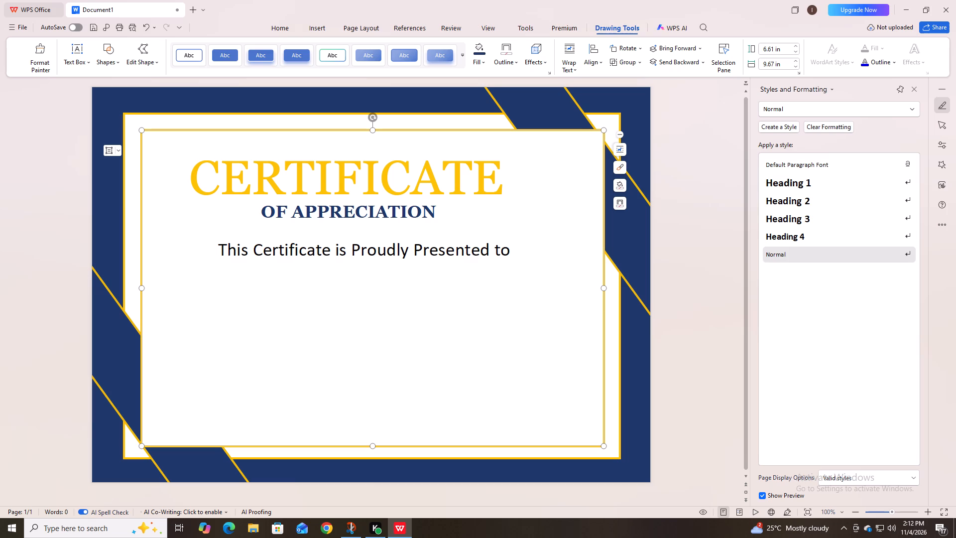
Start inserting a new object on the certificate.
{"action": "left_click", "coordinate": [311, 31]}
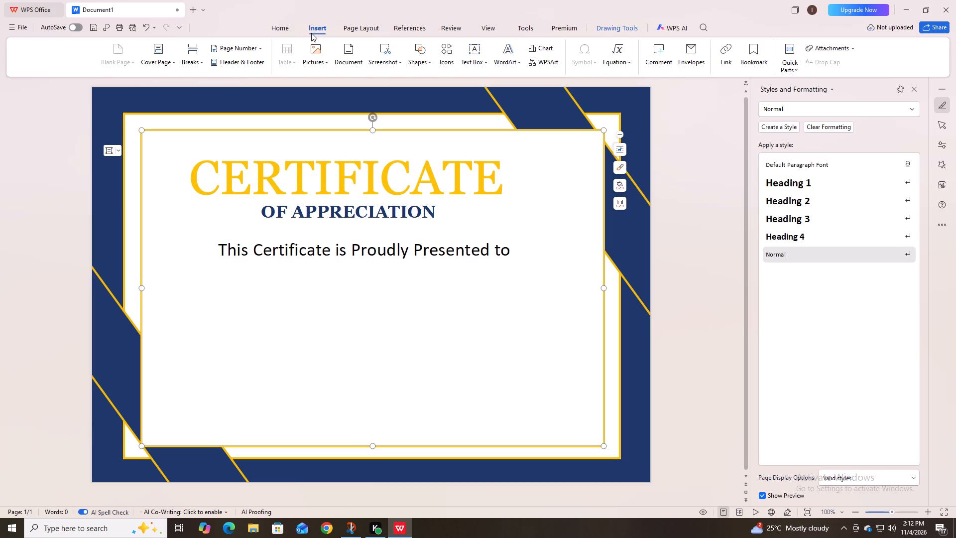